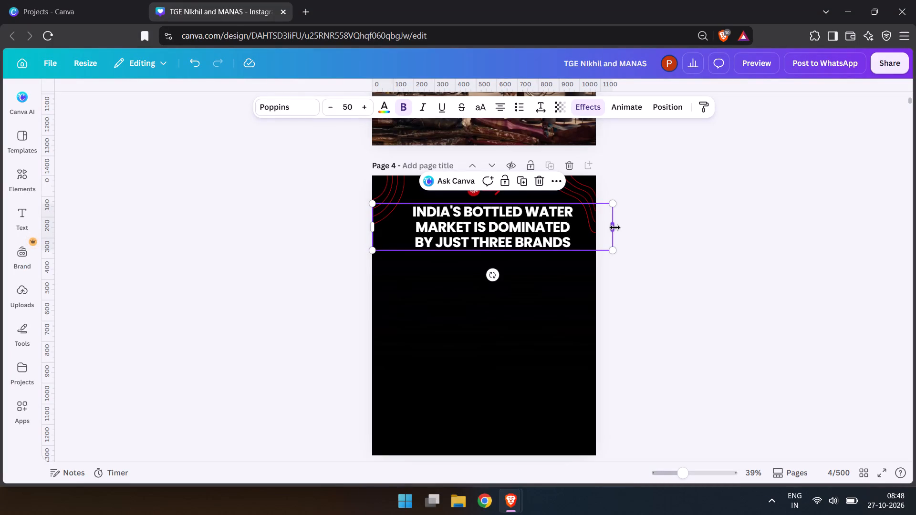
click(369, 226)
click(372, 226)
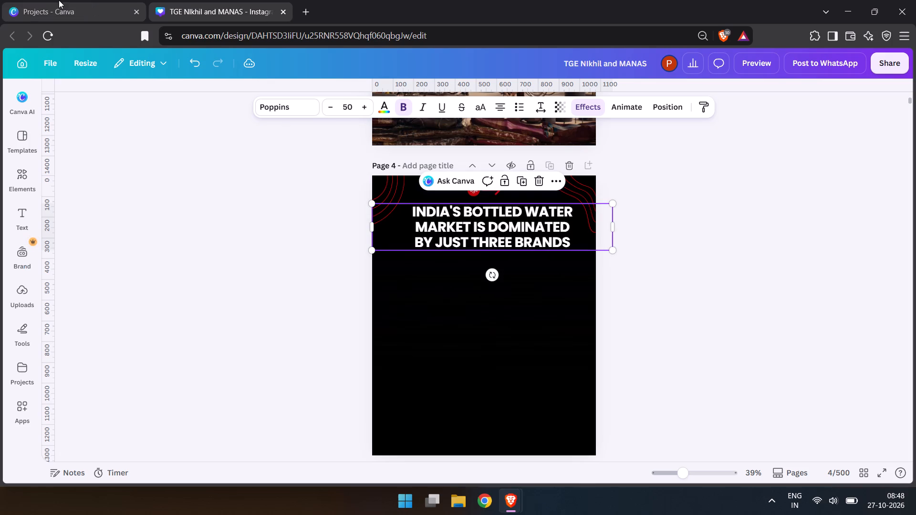
Open a new browser tab and enter "what" as the address query to find WhatsApp Web.
click(312, 13)
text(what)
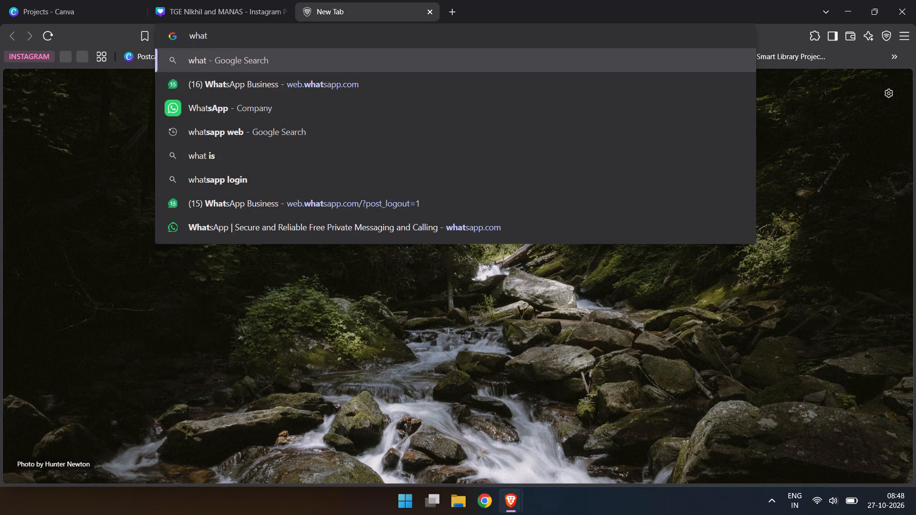
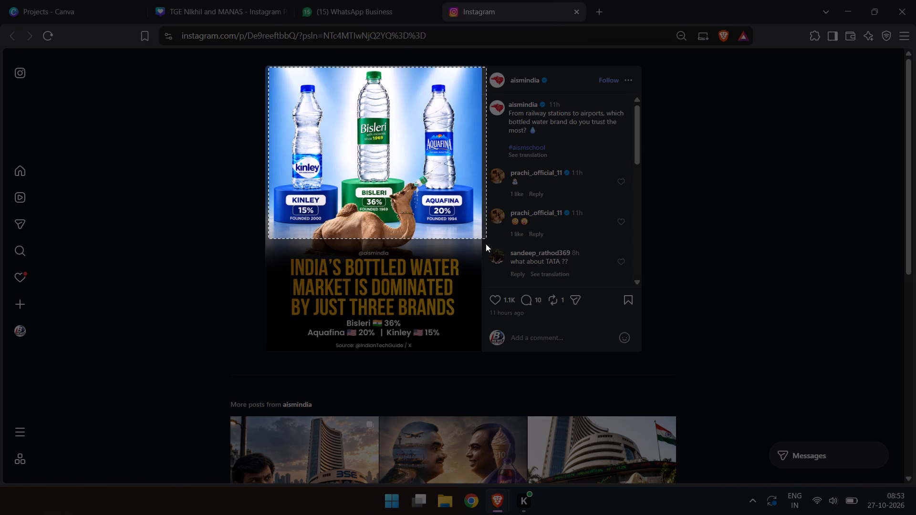
Snip the picture of the three water bottles and the camel from the Instagram post, excluding the headline below it.
drag(486, 244, 482, 259)
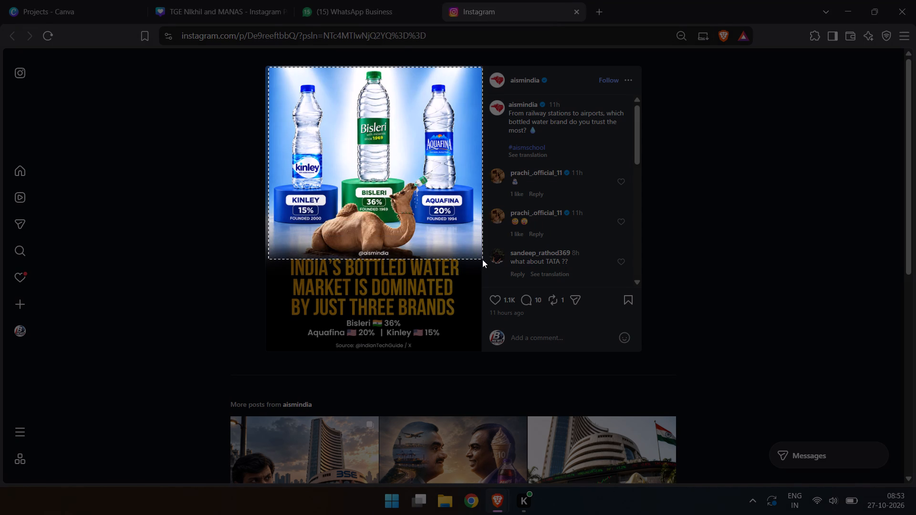
drag(482, 259, 480, 259)
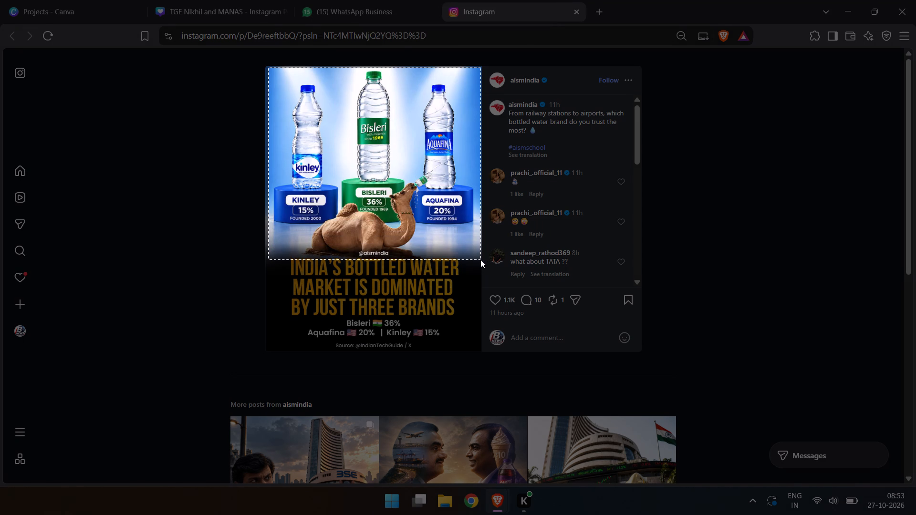
drag(480, 259, 201, 78)
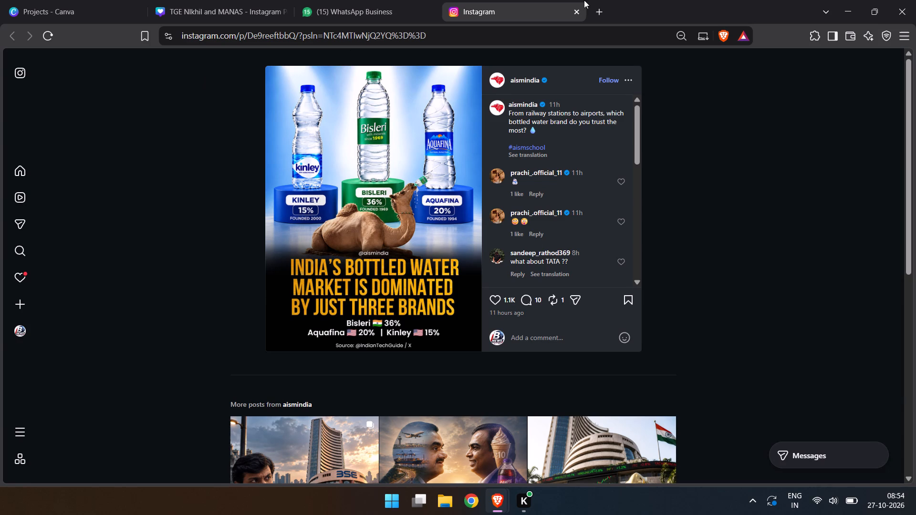
Search Google for "kibley owner" in a new browser tab and switch to the image results.
click(603, 12)
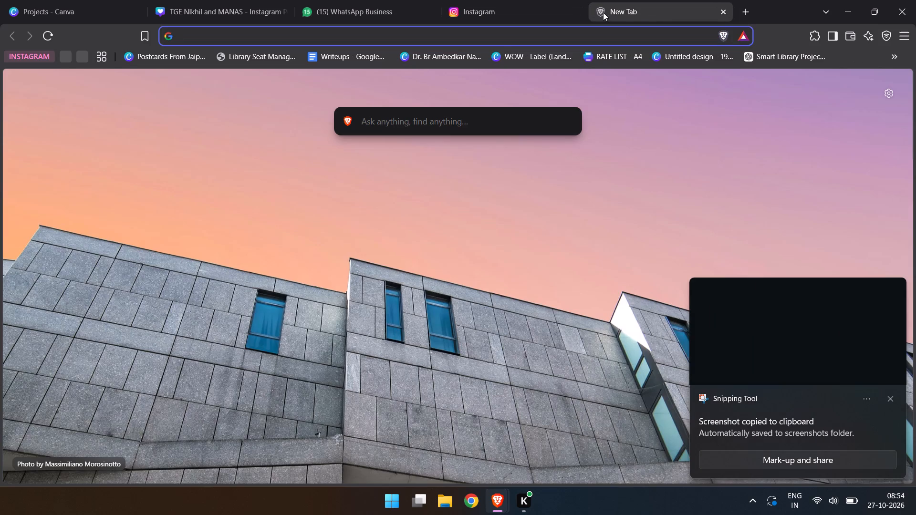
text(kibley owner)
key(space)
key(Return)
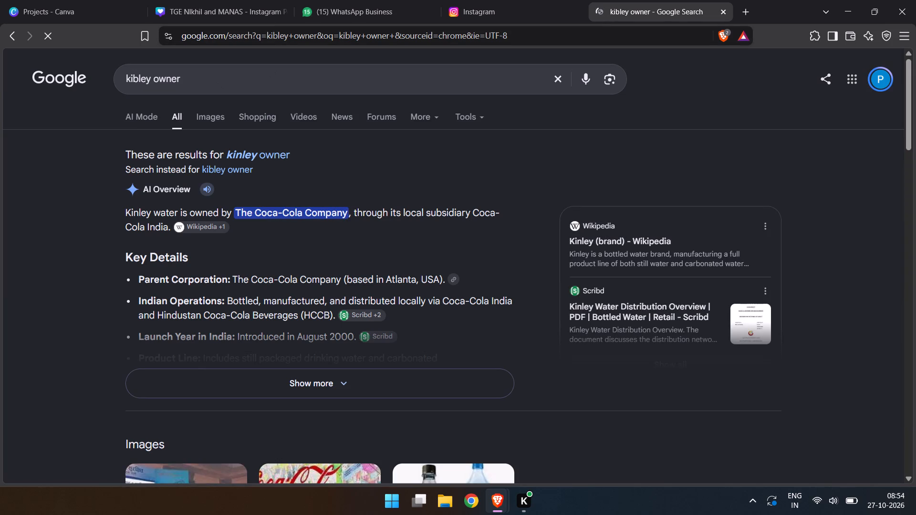
click(197, 120)
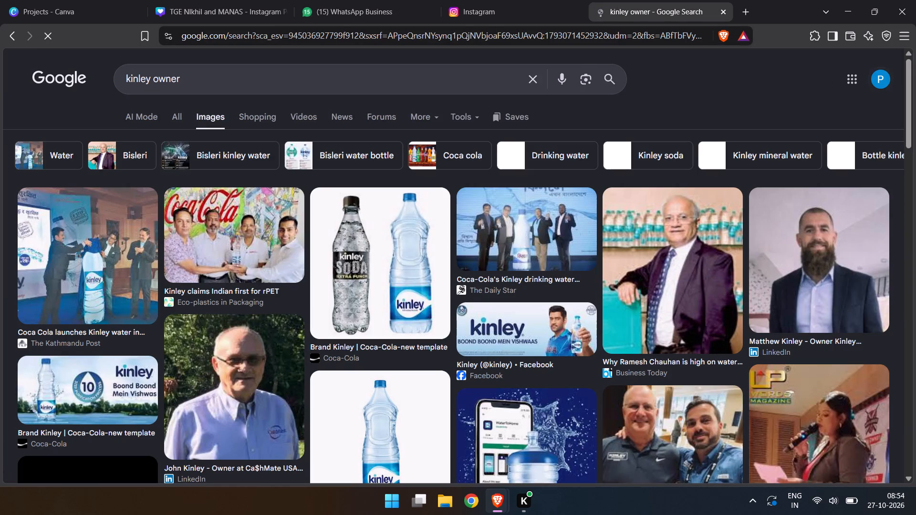
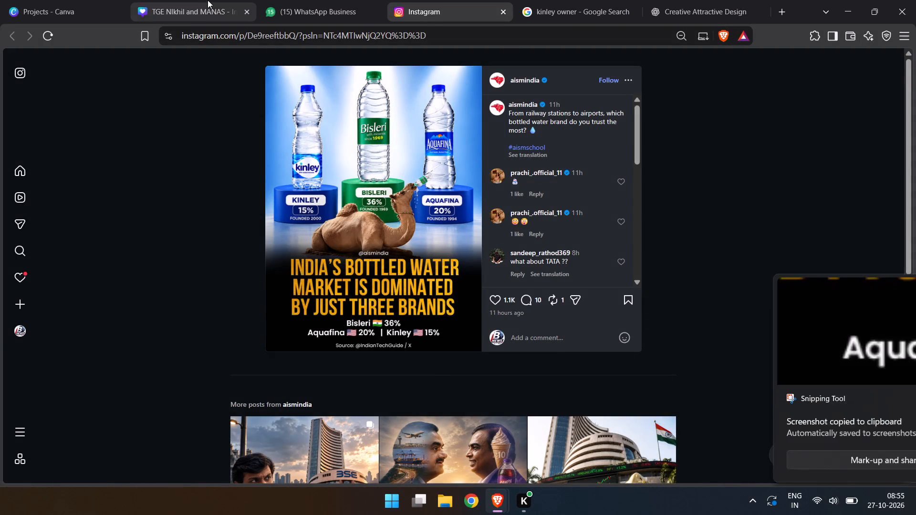
Switch back to the TGE NIkhil and MANAS design in Canva.
click(208, 0)
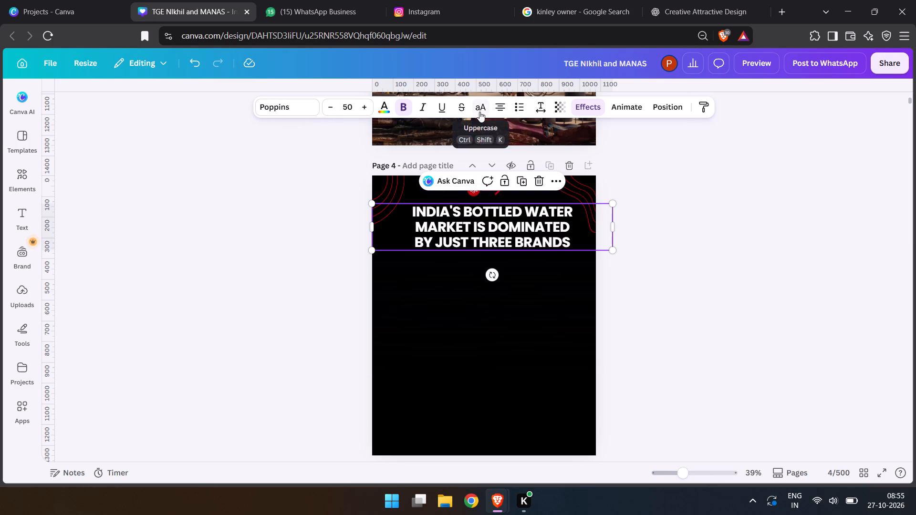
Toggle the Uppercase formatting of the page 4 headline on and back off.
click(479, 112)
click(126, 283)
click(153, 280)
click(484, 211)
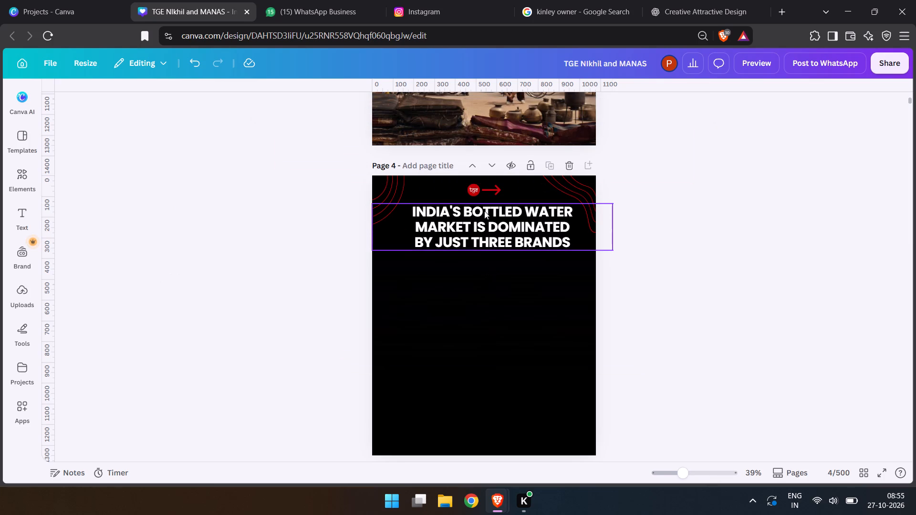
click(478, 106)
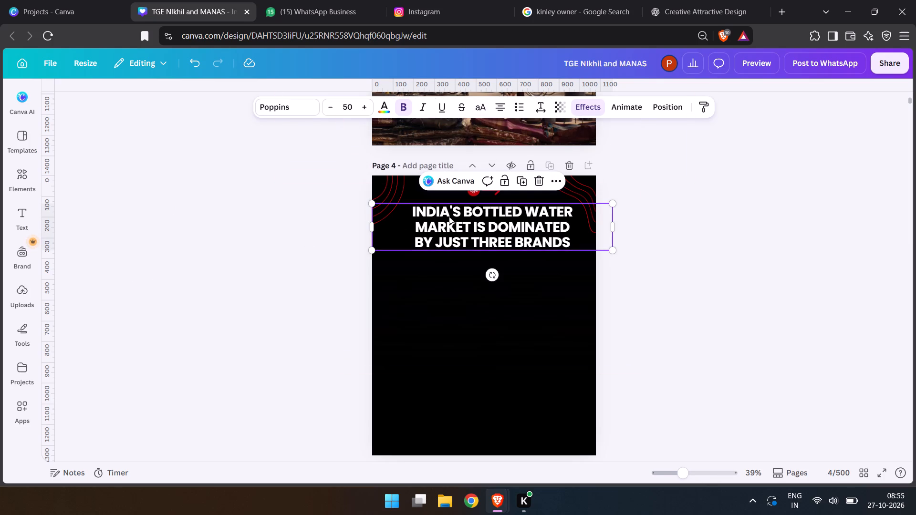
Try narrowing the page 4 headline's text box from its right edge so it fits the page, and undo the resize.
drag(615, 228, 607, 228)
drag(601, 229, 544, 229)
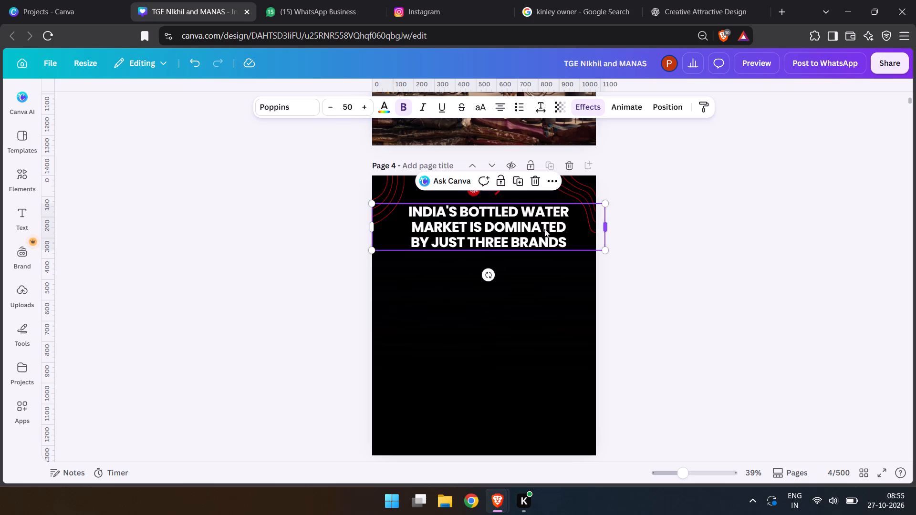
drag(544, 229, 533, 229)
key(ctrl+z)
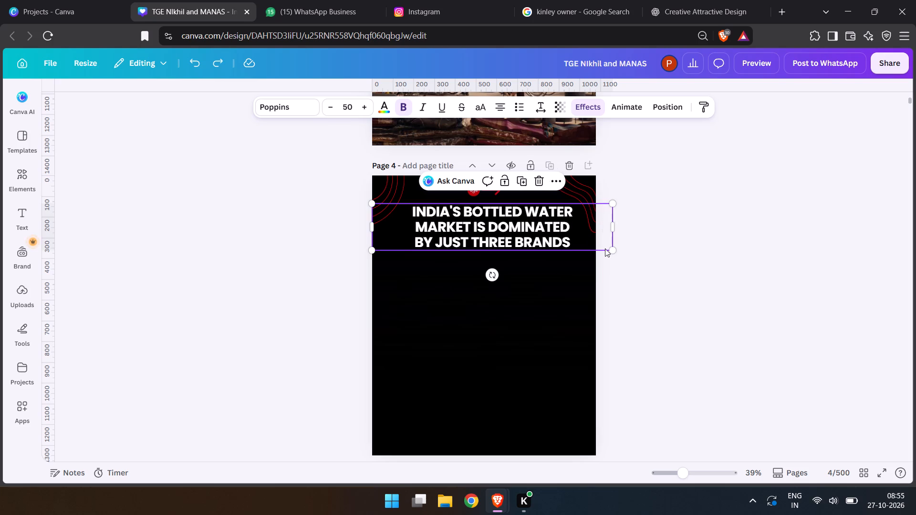
Open the text of the bottled water headline on page 4 for editing.
click(740, 319)
drag(739, 319, 739, 324)
click(490, 245)
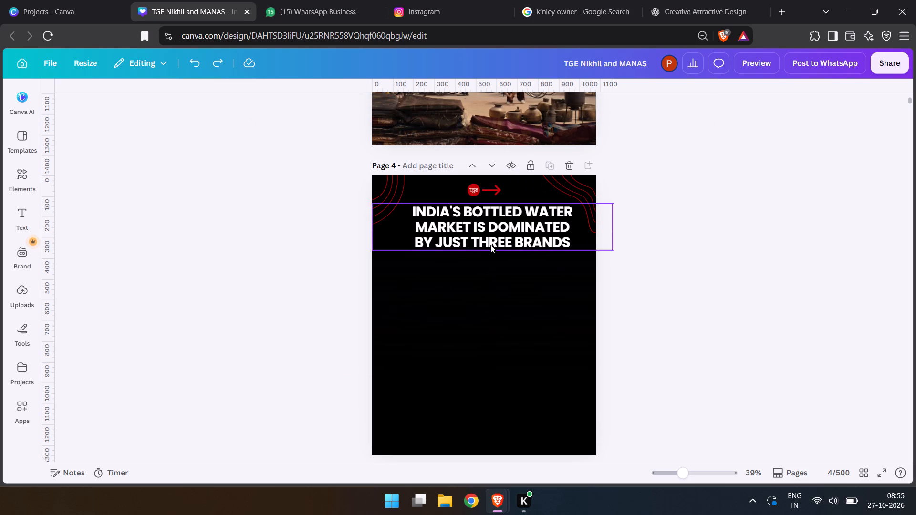
click(508, 234)
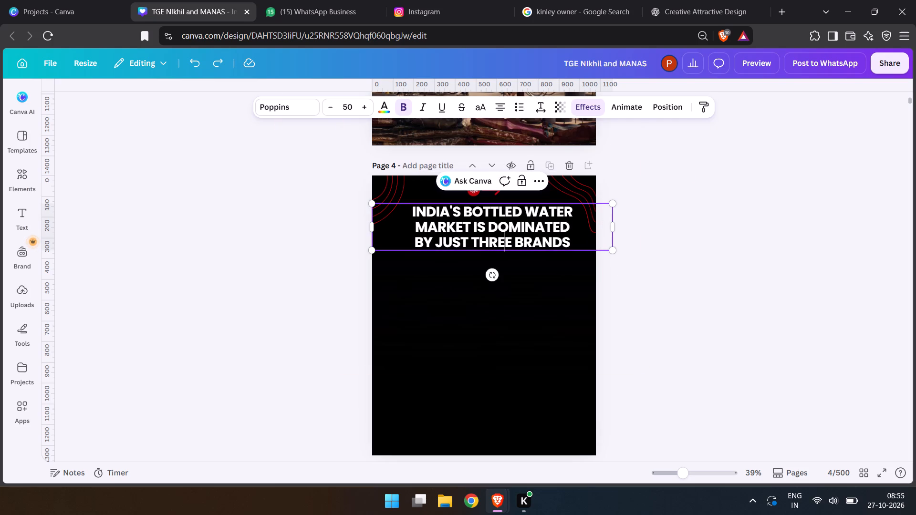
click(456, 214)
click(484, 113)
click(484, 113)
Paste the copied image of the Bisleri, Aquafina and Kinley shares onto page 4 and place it below the heading.
click(427, 339)
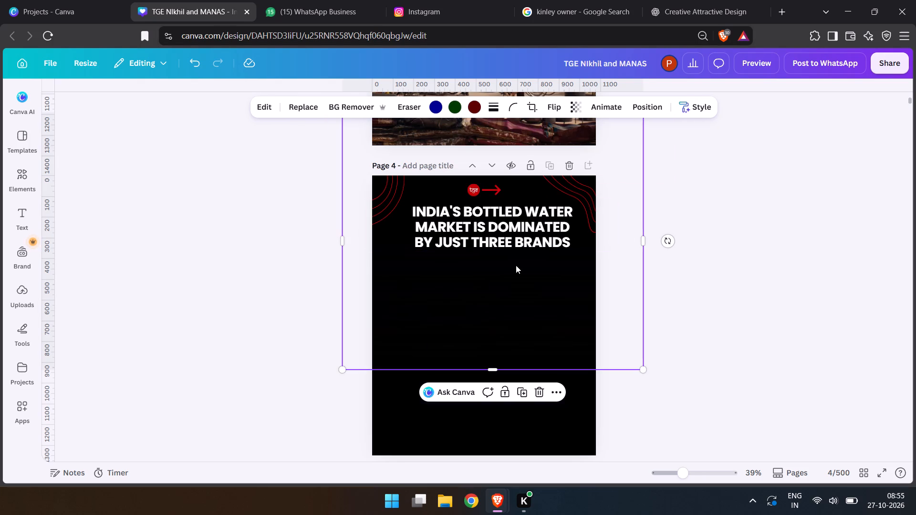
key(ctrl+v)
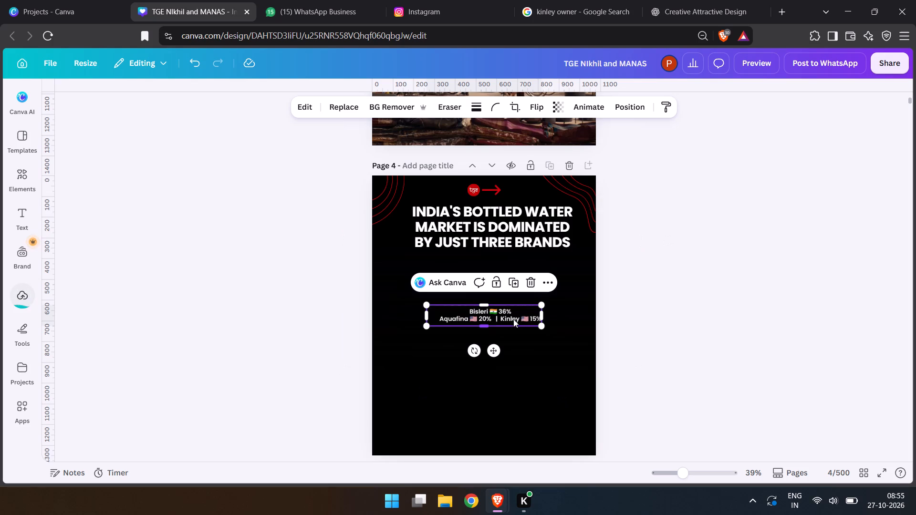
drag(511, 315, 522, 322)
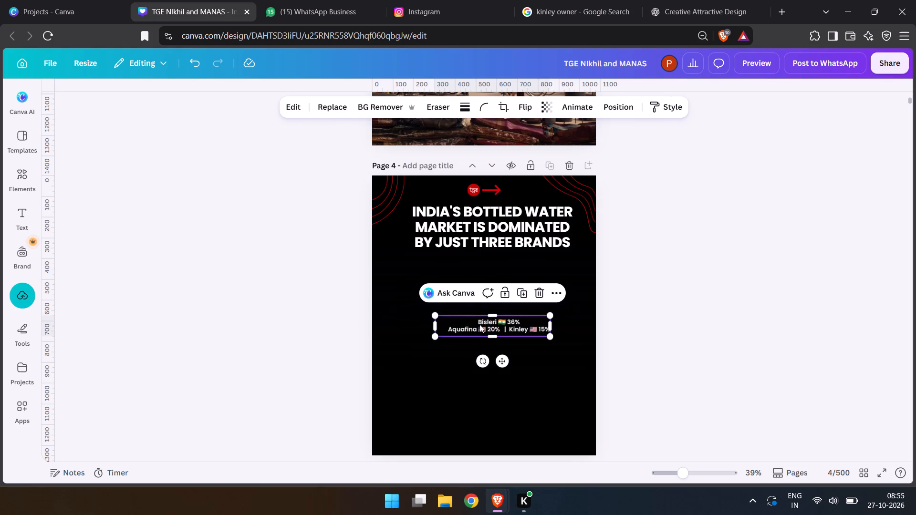
Duplicate the page 4 heading, set the copy's font size to 20 and place it between the heading and the pasted image.
click(489, 234)
key(ctrl+d)
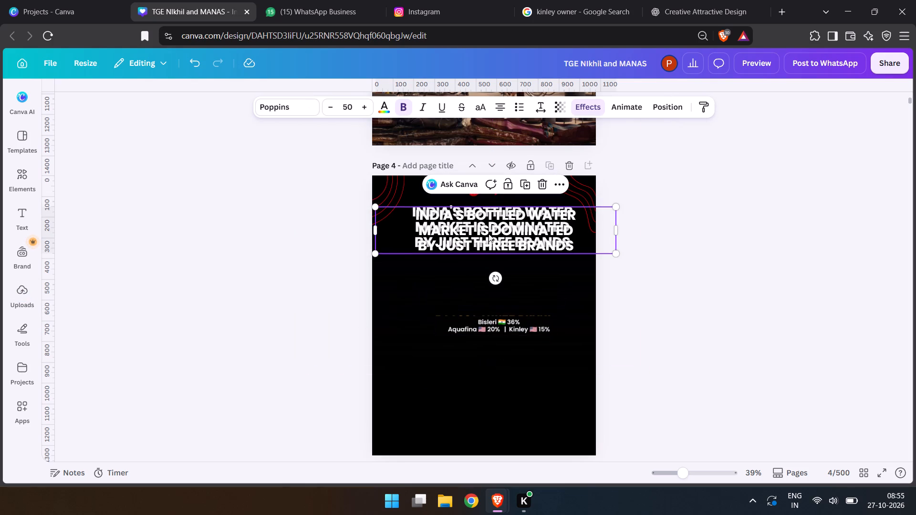
drag(489, 234, 488, 266)
double_click(488, 266)
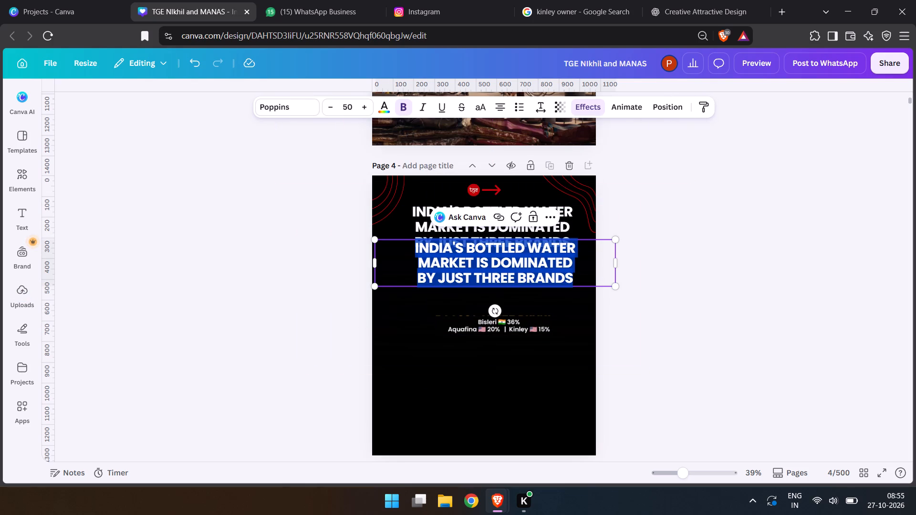
click(345, 106)
text(20)
key(Return)
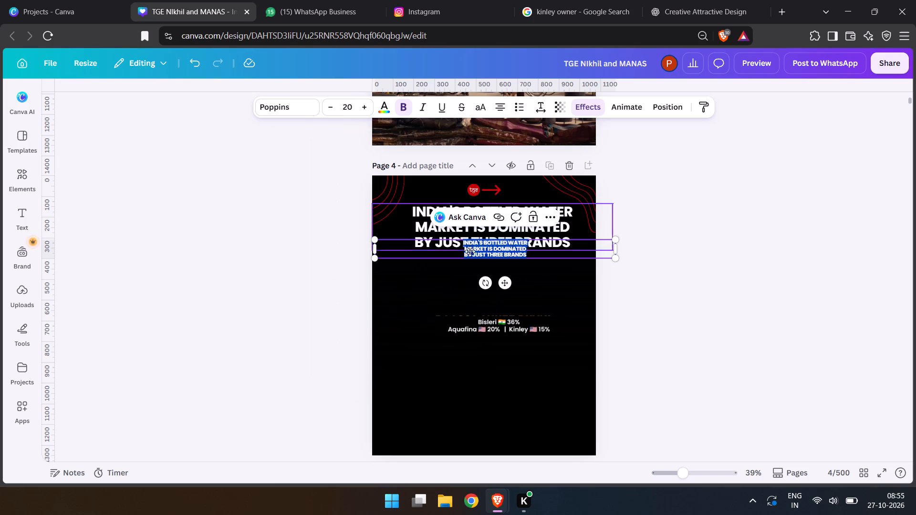
drag(507, 280, 508, 308)
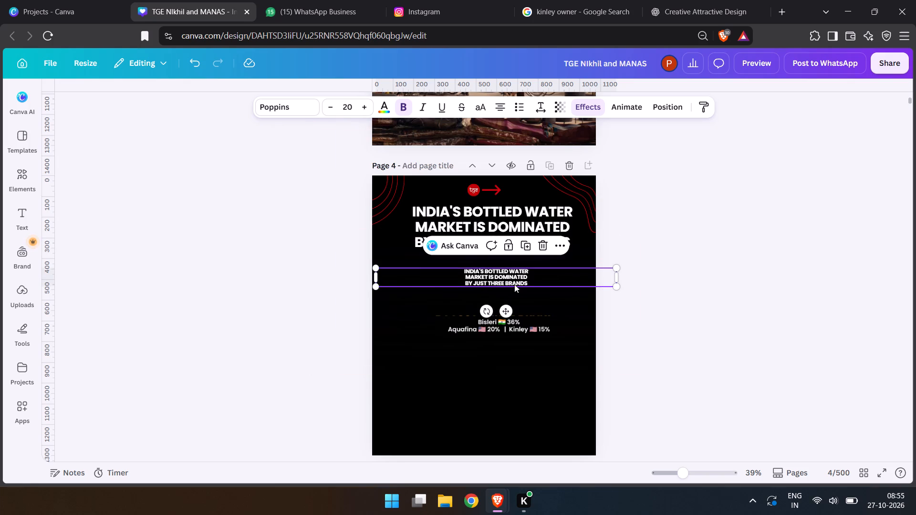
Replace the duplicated heading's text with "Bisleri:36% |".
click(479, 274)
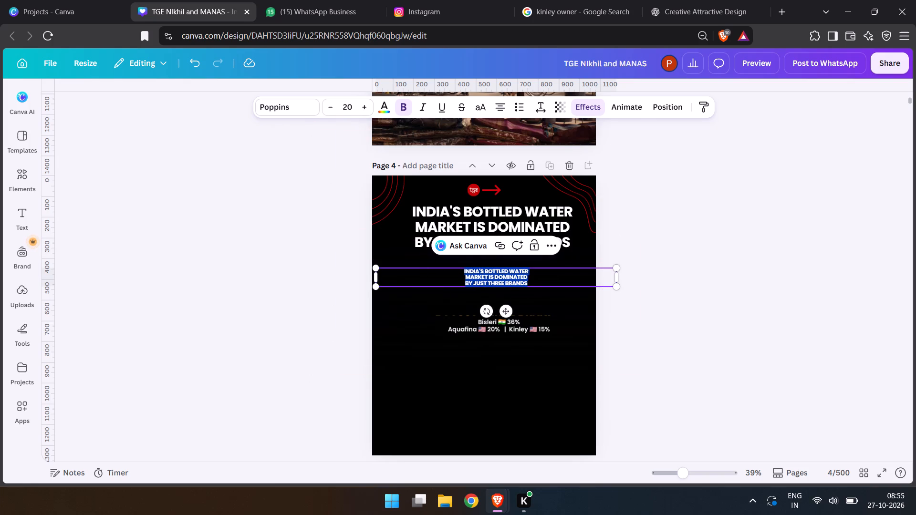
key(b)
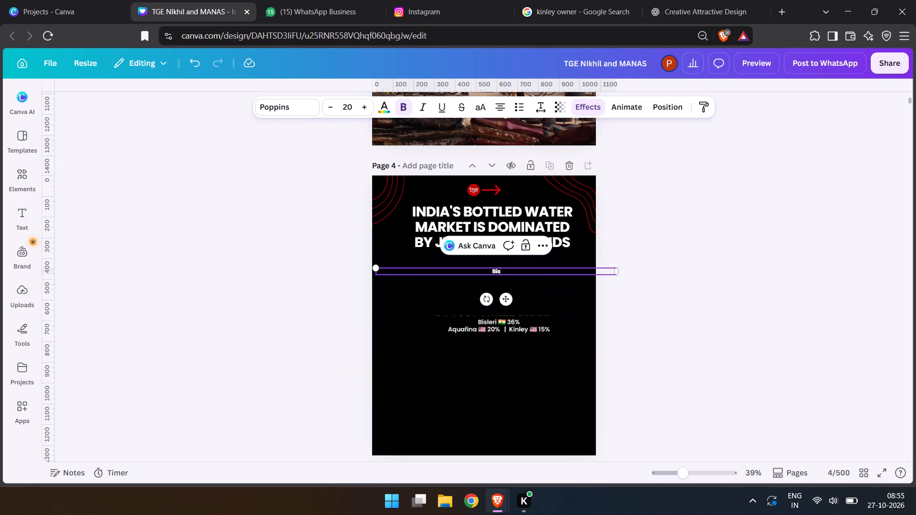
text(eri)
key(shift+colon)
text(36)
key(shift+percent)
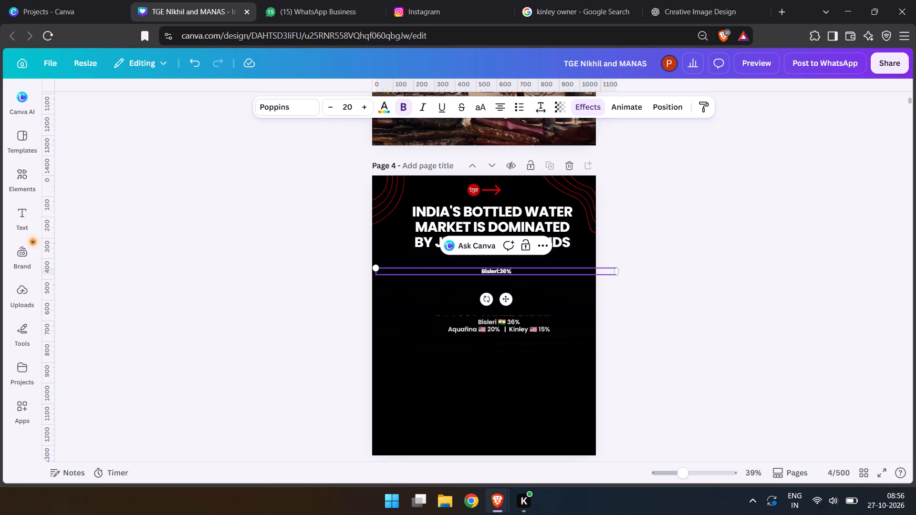
key(space)
text(|)
Add a second line reading "Aquafina: 20%" to the small text box.
key(Return)
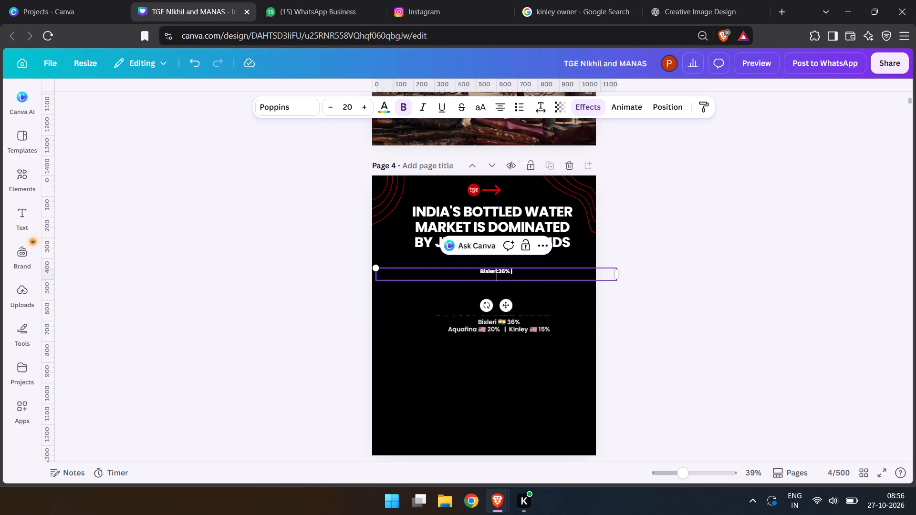
key(a)
text(quafina)
key(space)
key(BackSpace)
key(shift+colon)
key(space)
text(20)
text(%)
key(space)
Continue the Aquafina line with "| Kinley: 15%".
text(|)
key(space)
key(shift+colon)
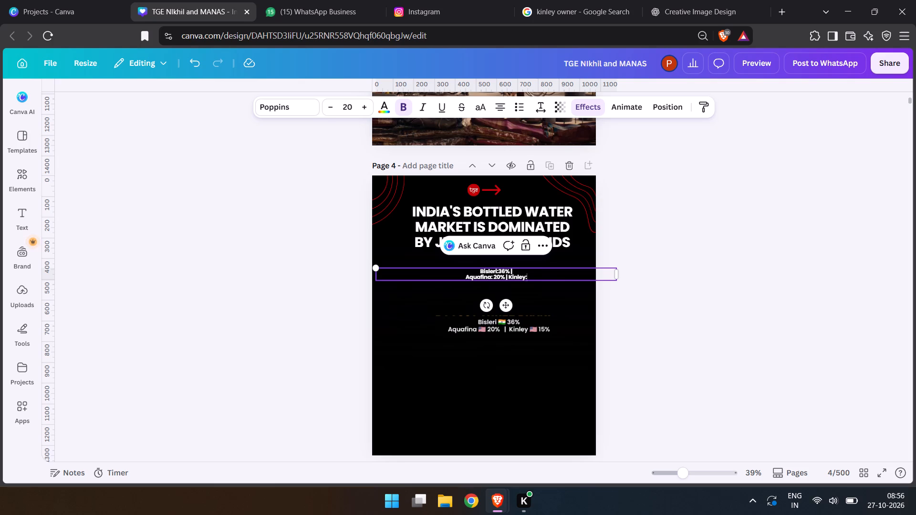
key(space)
text(1)
key(5)
key(space)
key(shift+BackSpace)
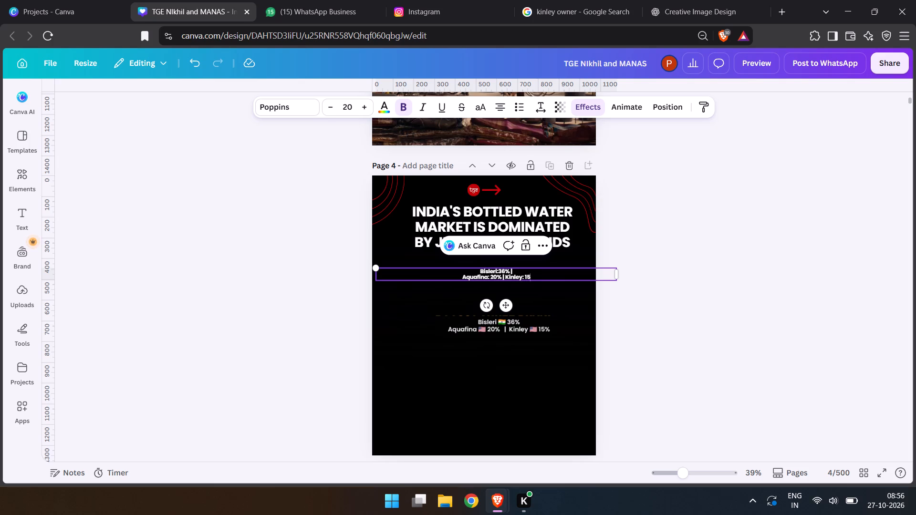
key(shift+percent)
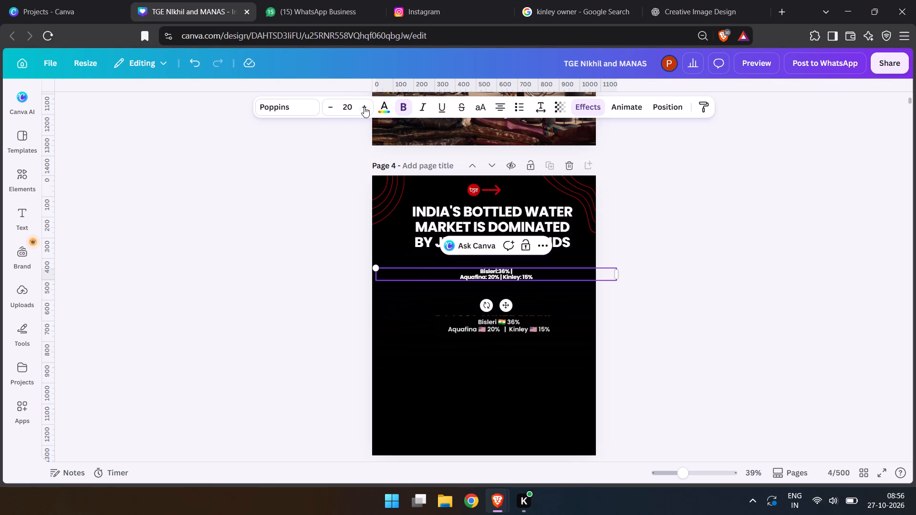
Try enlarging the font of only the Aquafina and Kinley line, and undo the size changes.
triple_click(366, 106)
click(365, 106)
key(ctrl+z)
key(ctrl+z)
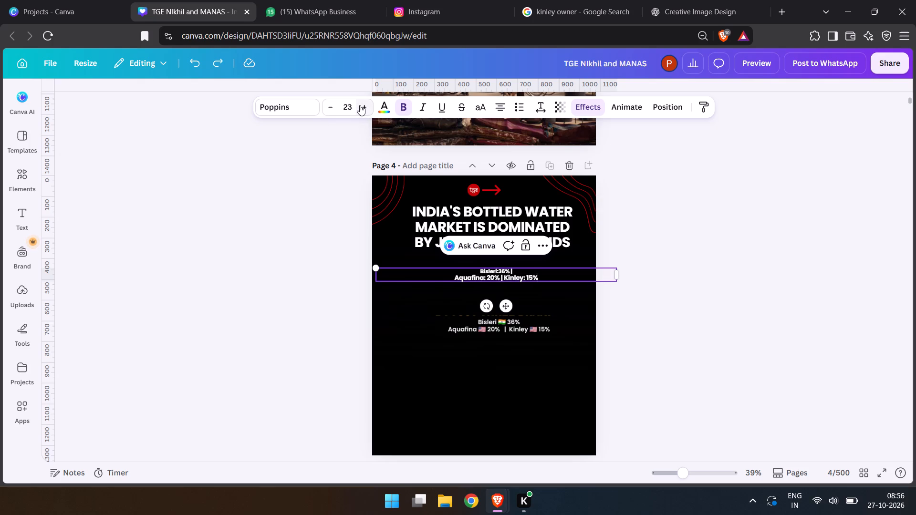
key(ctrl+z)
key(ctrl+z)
Set the font size of the whole brand-share text box to 26.
click(312, 330)
click(488, 273)
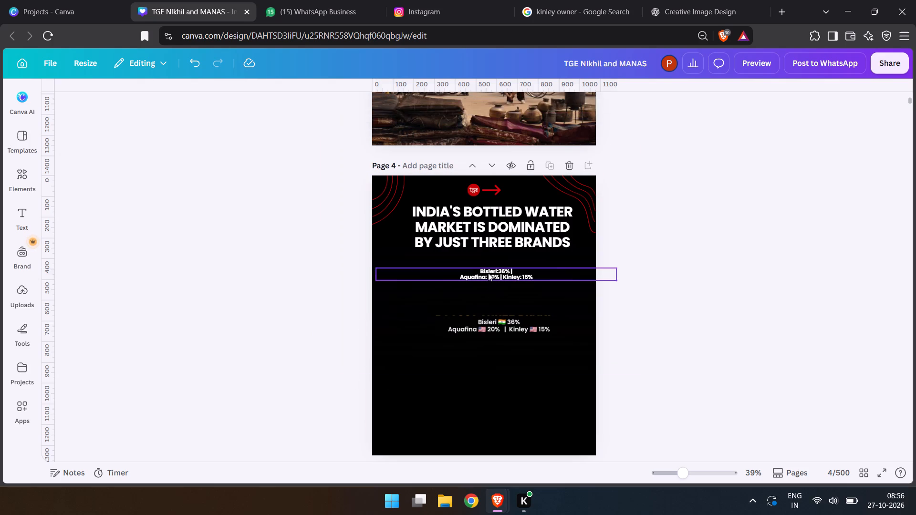
triple_click(369, 105)
double_click(369, 105)
click(370, 105)
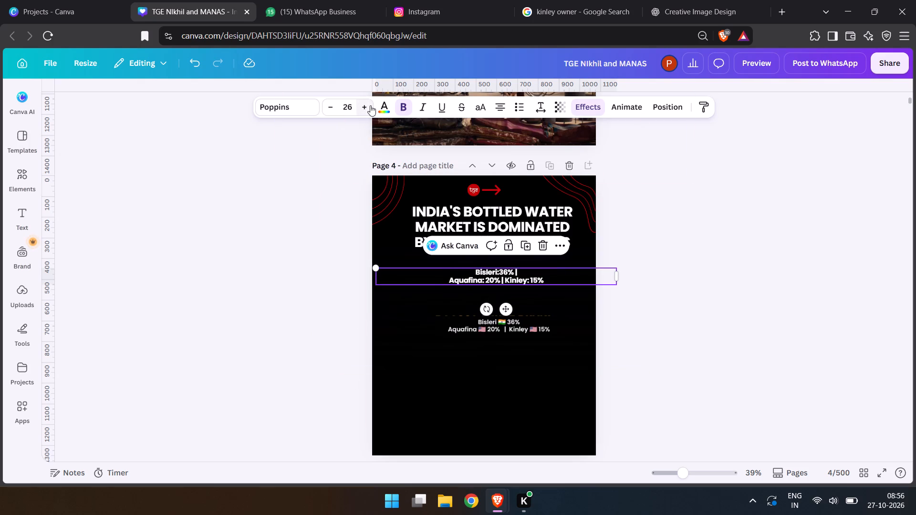
Move "Kinley: 15%" onto its own line so the three brands sit on three consecutive lines.
click(517, 269)
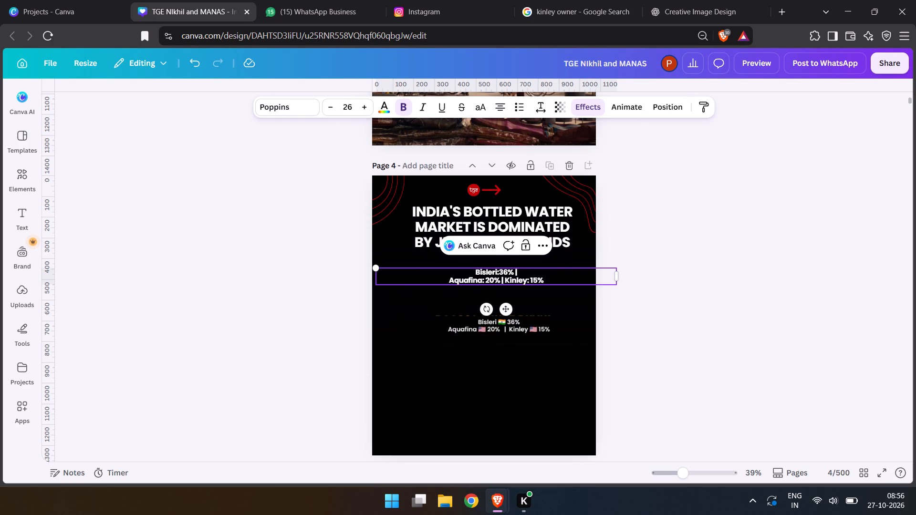
key(Return)
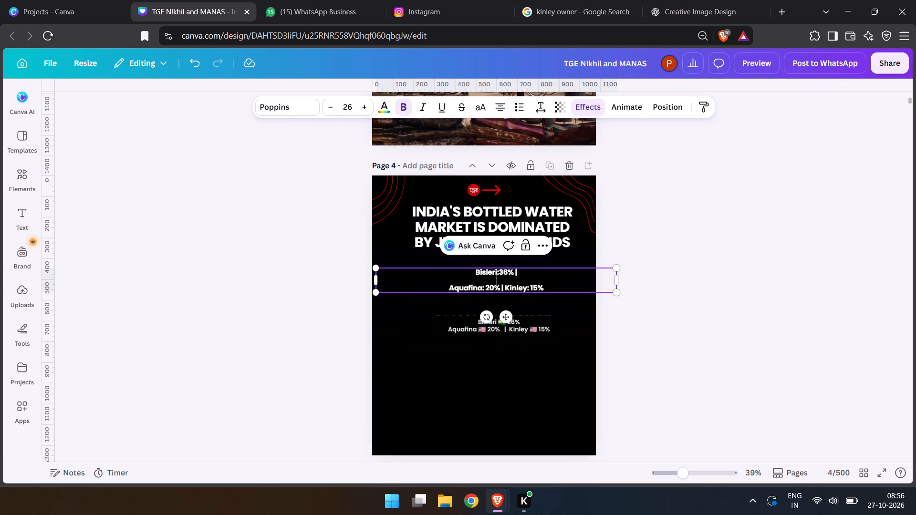
click(504, 286)
key(Return)
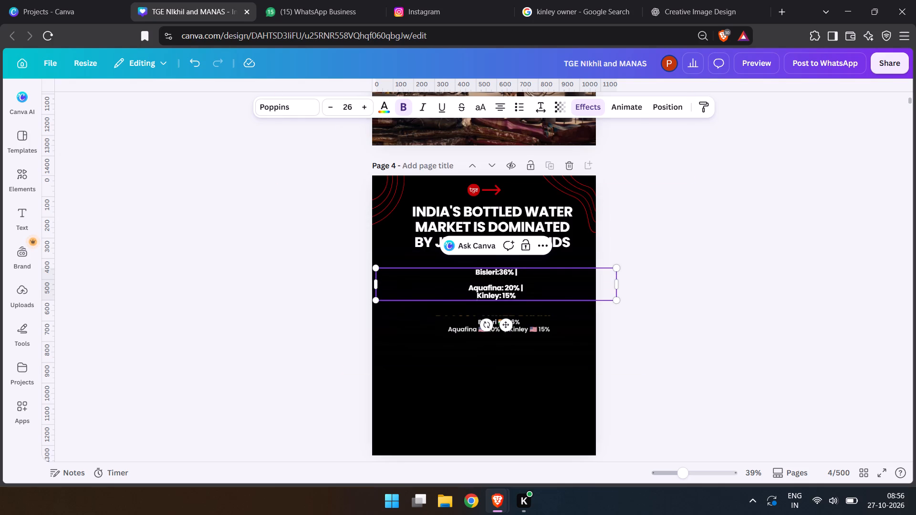
click(464, 290)
key(BackSpace)
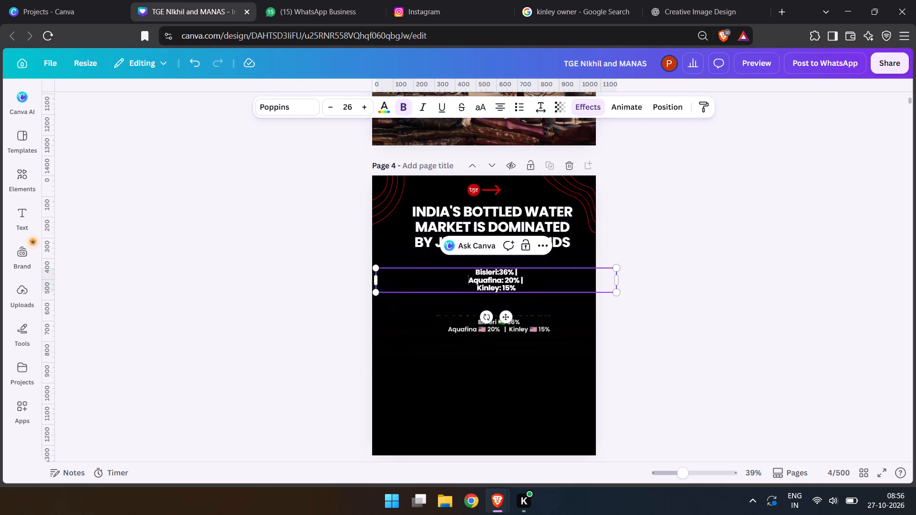
Remove the separator bar after "Bisleri:36%" and try to remove the one after "Aquafina: 20%".
click(522, 271)
key(BackSpace)
click(525, 277)
key(BackSpace)
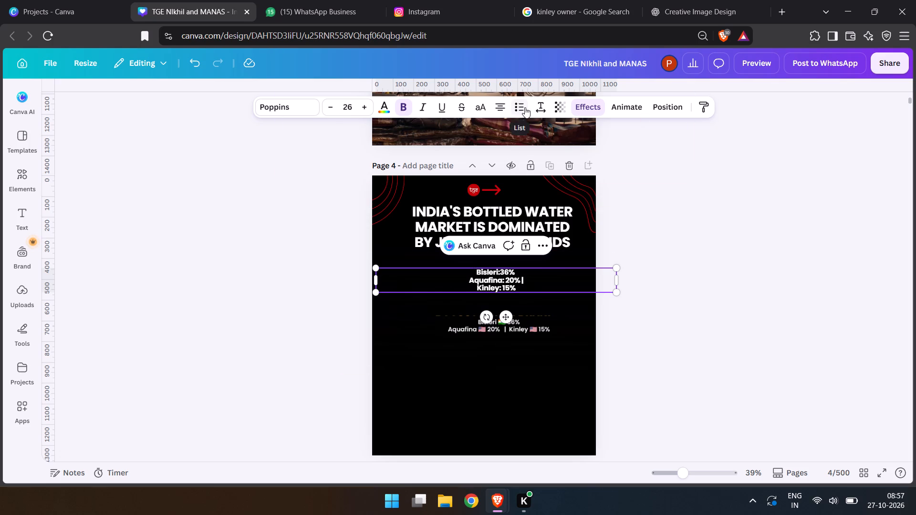
click(780, 301)
Set the brand-share text box's font to Poppins Medium.
click(514, 282)
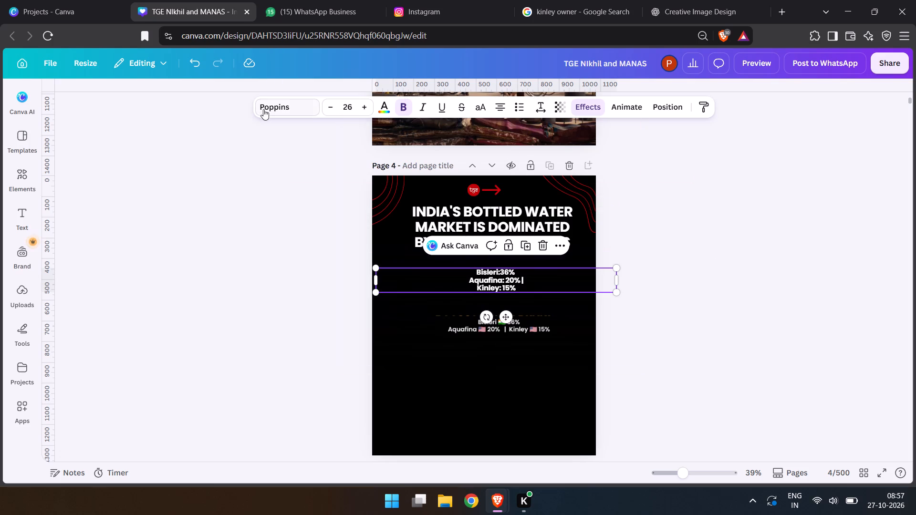
click(263, 109)
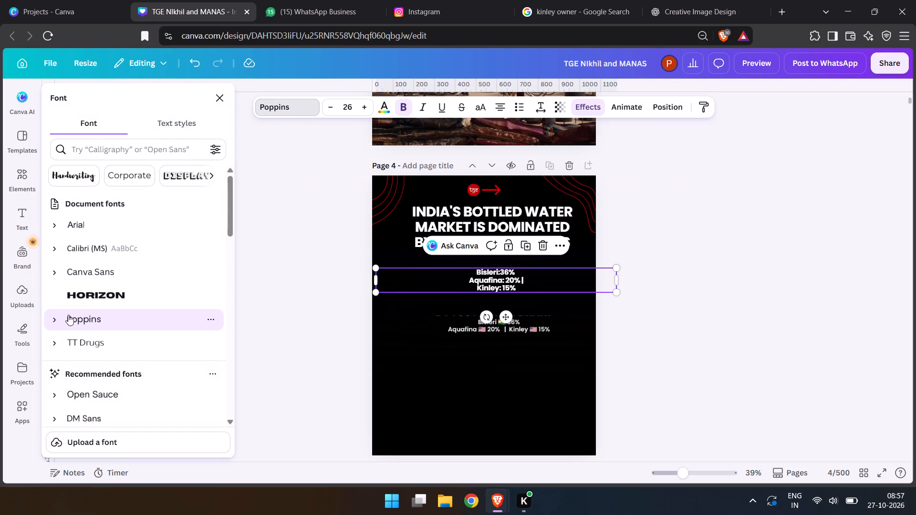
click(58, 315)
scroll(135, 405, down, 2)
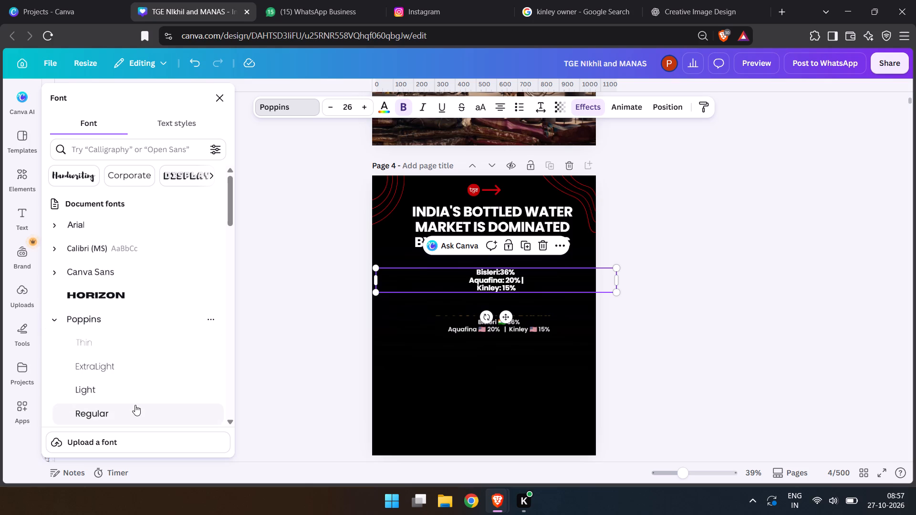
click(120, 321)
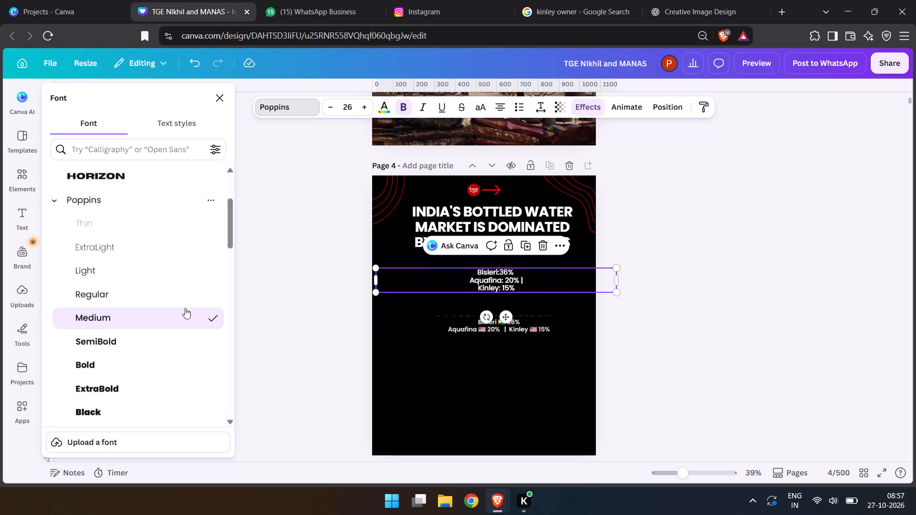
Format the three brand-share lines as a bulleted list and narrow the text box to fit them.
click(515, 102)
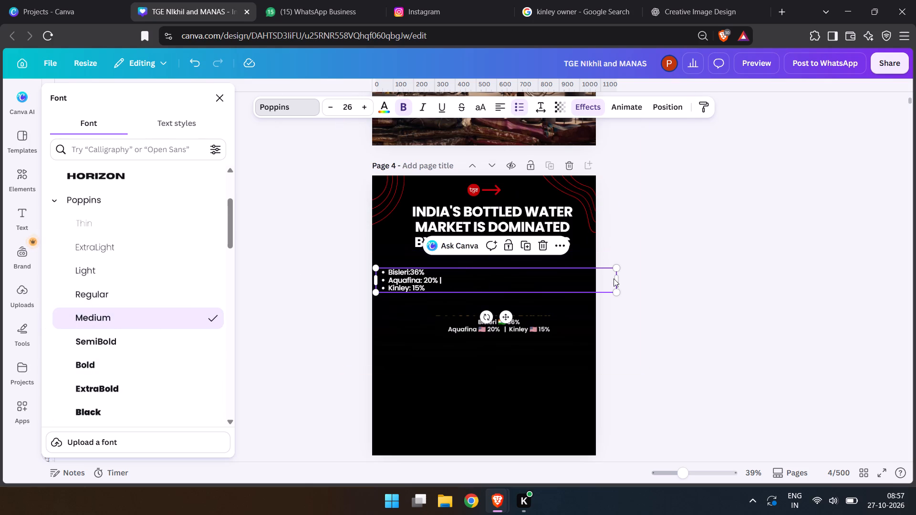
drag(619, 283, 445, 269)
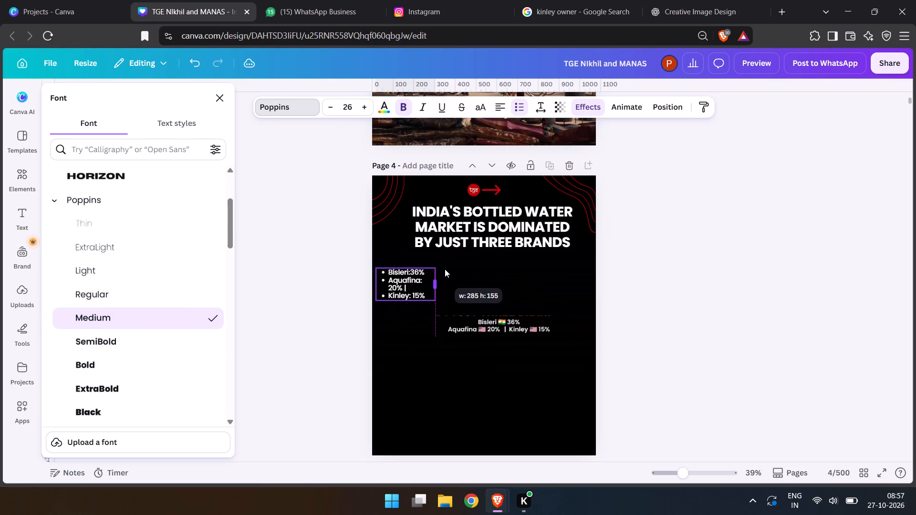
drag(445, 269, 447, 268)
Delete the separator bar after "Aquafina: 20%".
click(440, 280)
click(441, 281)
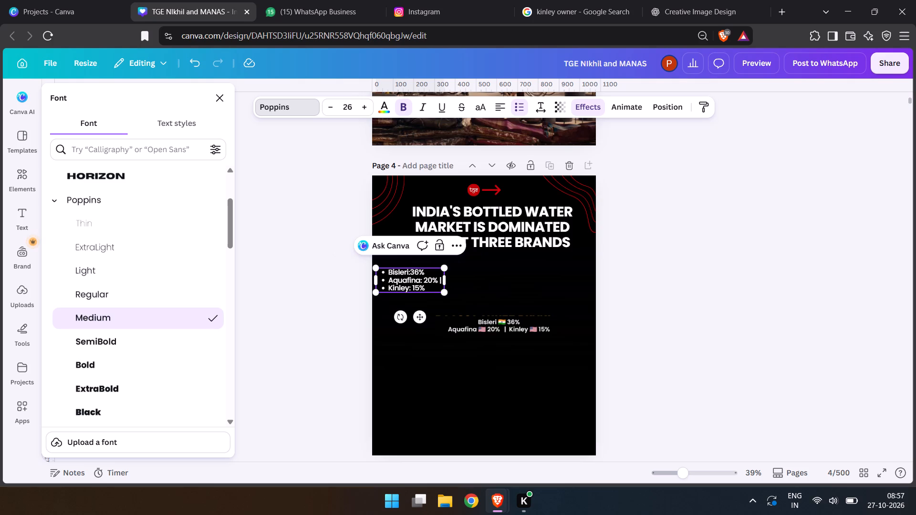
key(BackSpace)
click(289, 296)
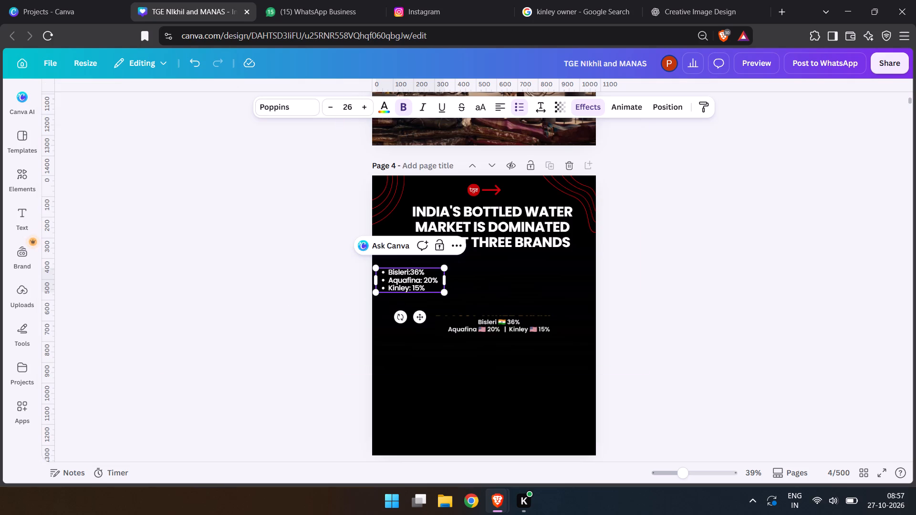
Move the bulleted brand list directly beneath the heading, roughly centred on the page.
drag(421, 317, 502, 301)
click(429, 288)
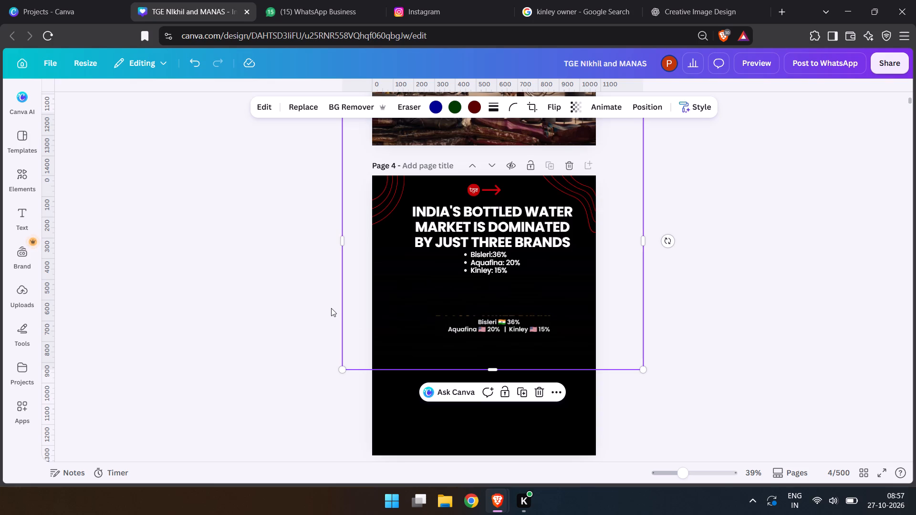
Increase the line spacing of the bulleted brand list.
click(478, 259)
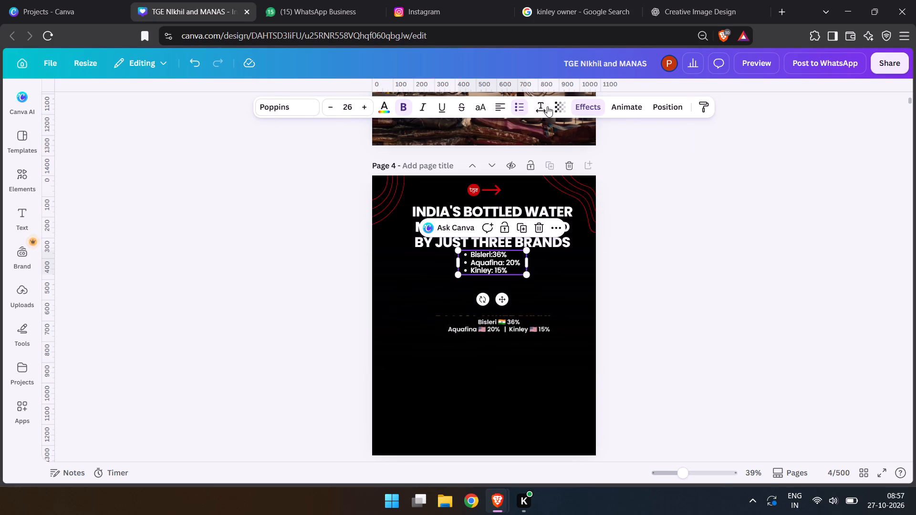
click(547, 106)
drag(518, 189, 526, 191)
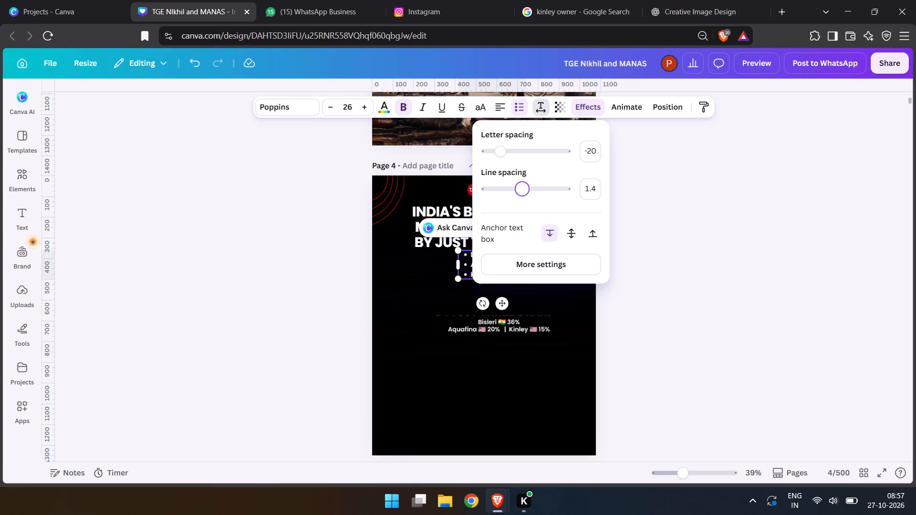
drag(526, 191, 530, 192)
click(91, 279)
click(95, 279)
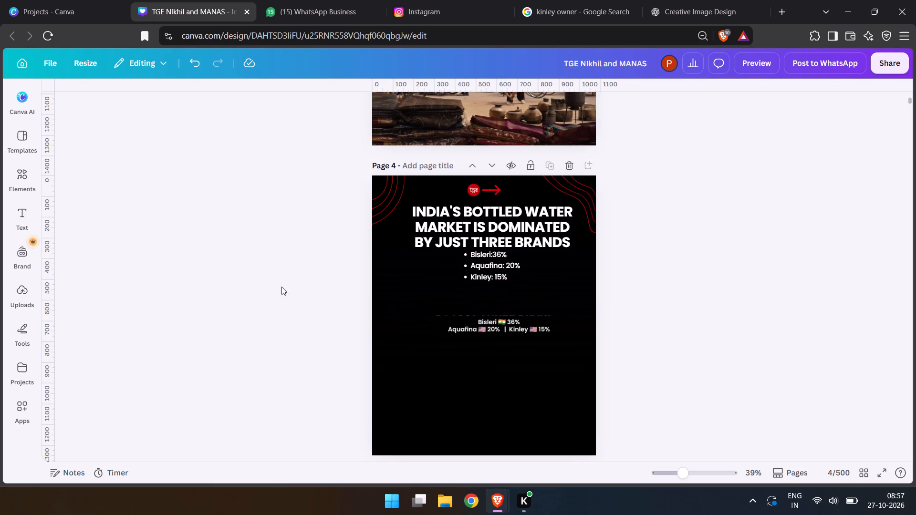
Increase the font size of the bulleted brand list to 29.
click(469, 268)
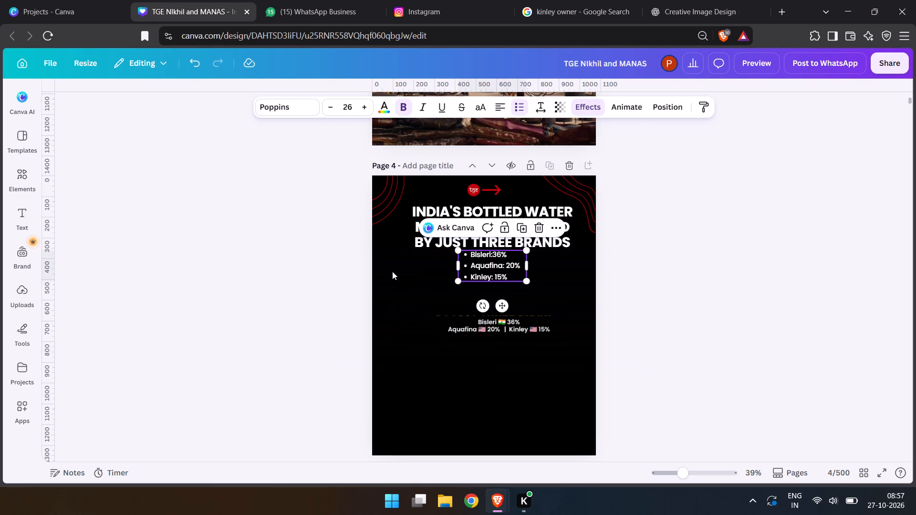
click(135, 260)
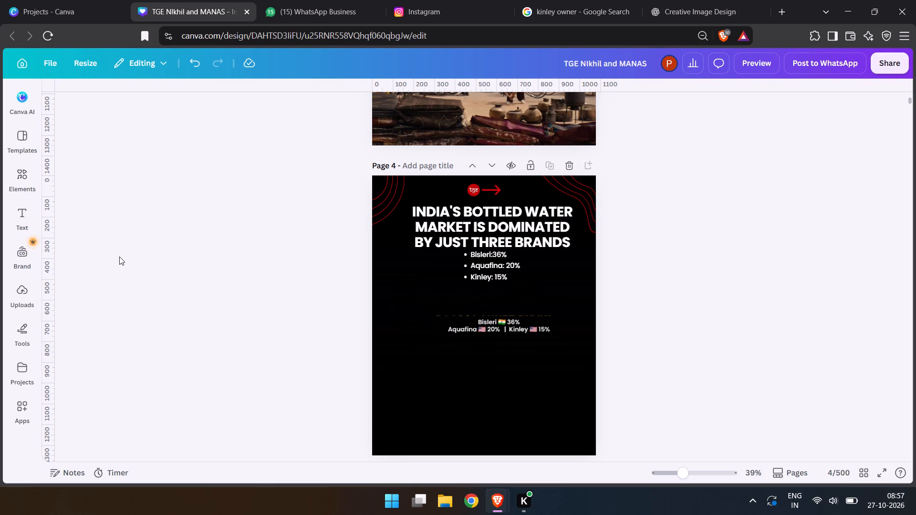
click(508, 249)
click(367, 106)
click(367, 106)
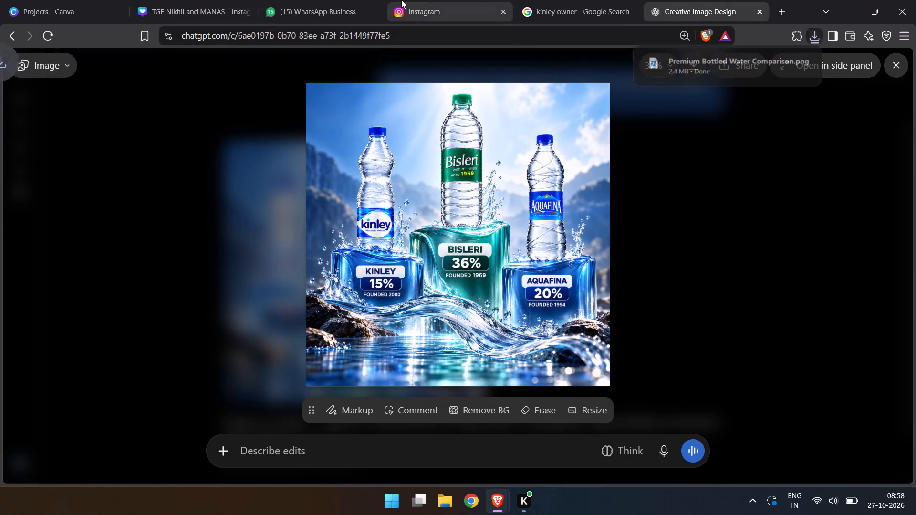
Switch to the Canva design and place the downloaded Premium Bottled Water Comparison.png on page 4.
click(200, 0)
click(810, 43)
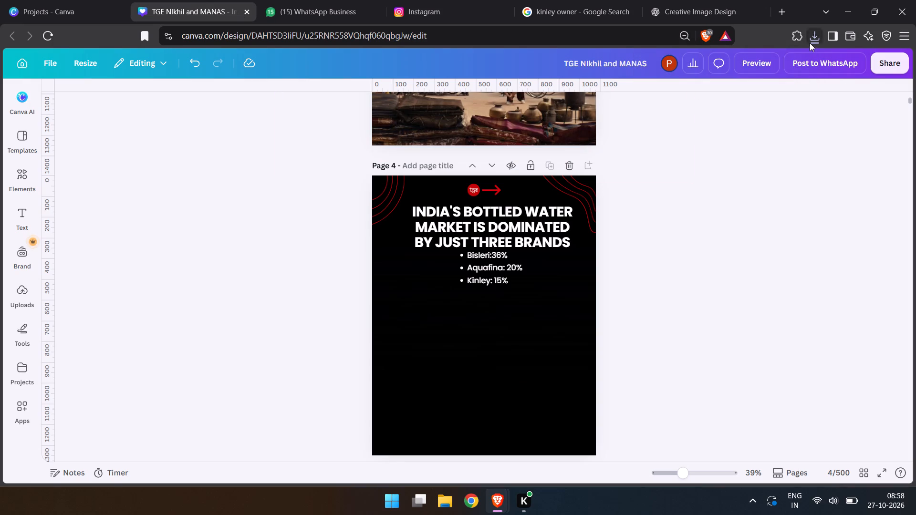
drag(680, 114, 408, 409)
Move the bottle image to the page's left edge below the heading and enlarge it to span the full page width.
scroll(430, 394, down, 1)
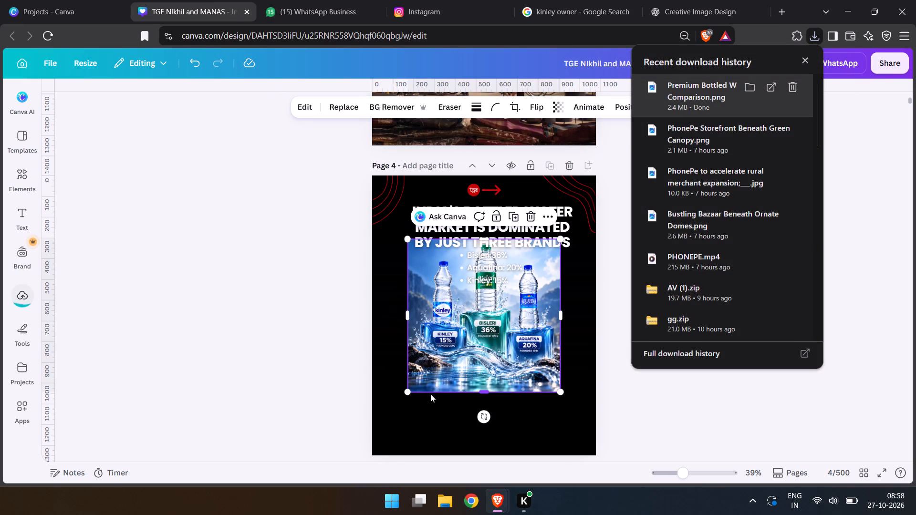
drag(520, 272, 484, 300)
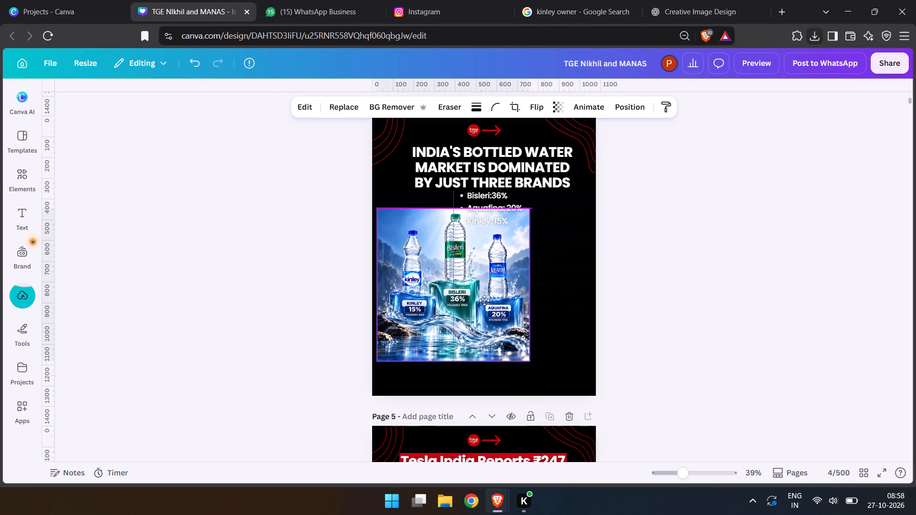
drag(484, 300, 484, 300)
drag(527, 360, 600, 391)
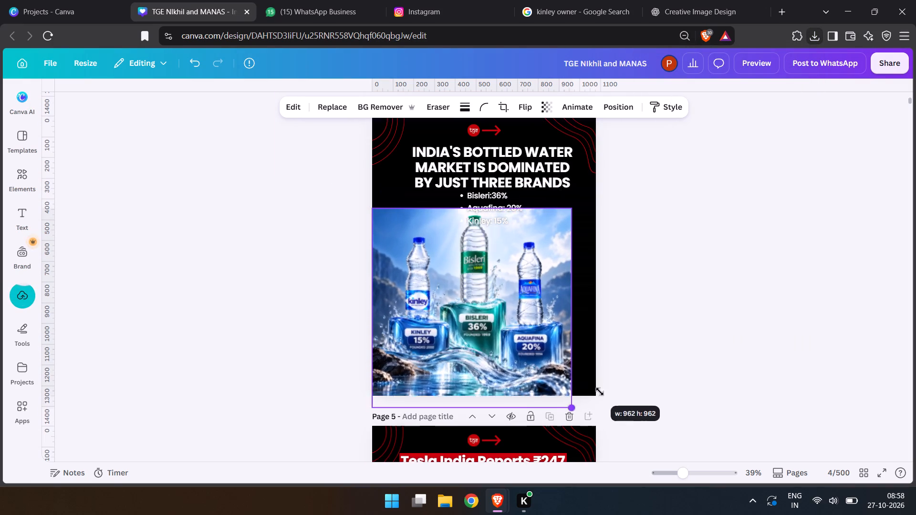
drag(600, 391, 626, 405)
Send the bottle image two layers backward, beneath the page's dark gradient and the brand list.
click(524, 327)
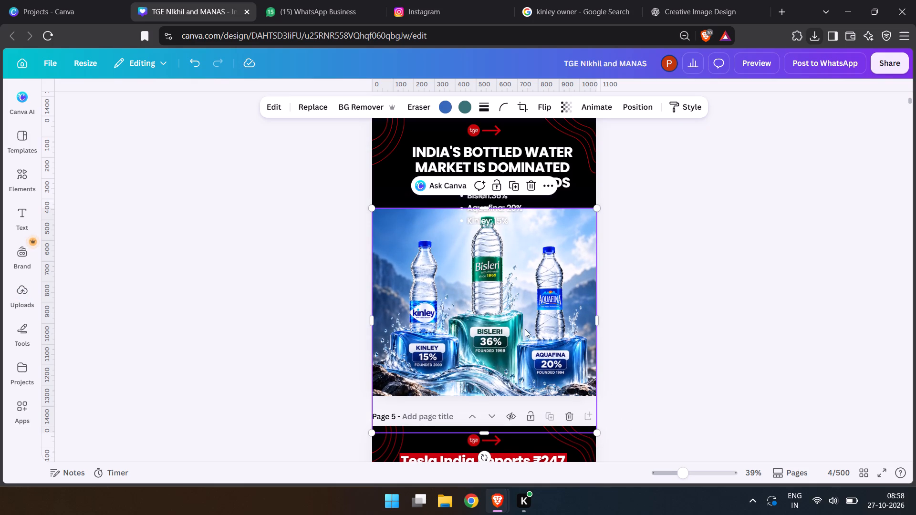
key(ctrl+bracketleft)
key(ctrl+bracketleft)
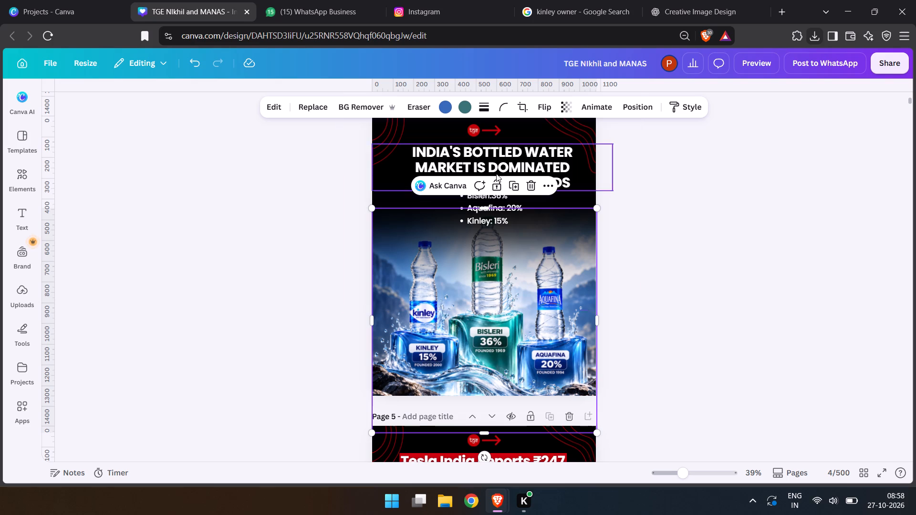
Widen the brand-share text box to the page's edge and remove its bullets.
click(492, 203)
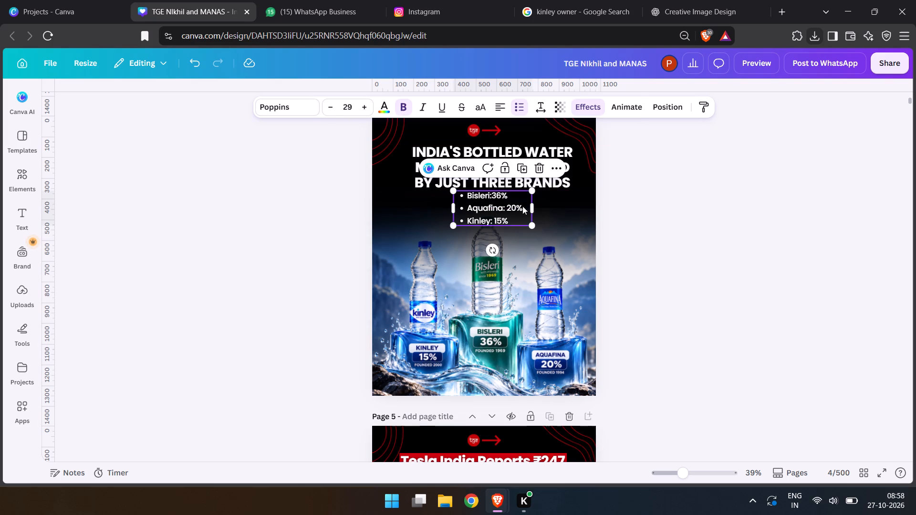
drag(535, 211, 603, 213)
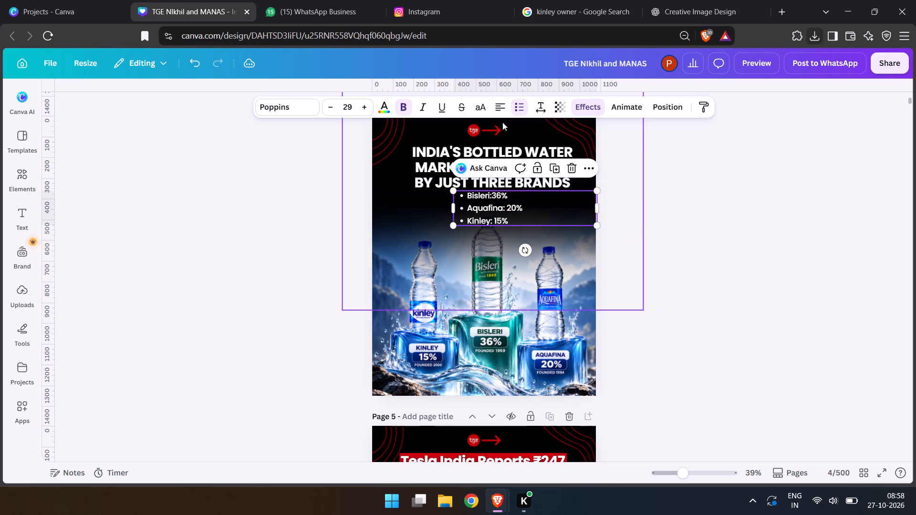
click(520, 110)
click(520, 110)
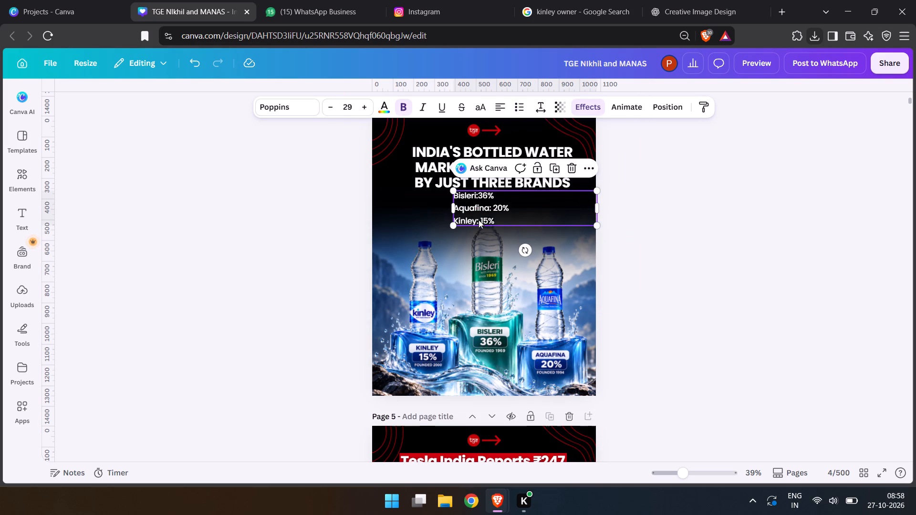
Join the Bisleri, Aquafina and Kinley lines into one continuous line of text.
click(477, 208)
click(477, 208)
key(Left)
key(Left)
drag(477, 208, 479, 220)
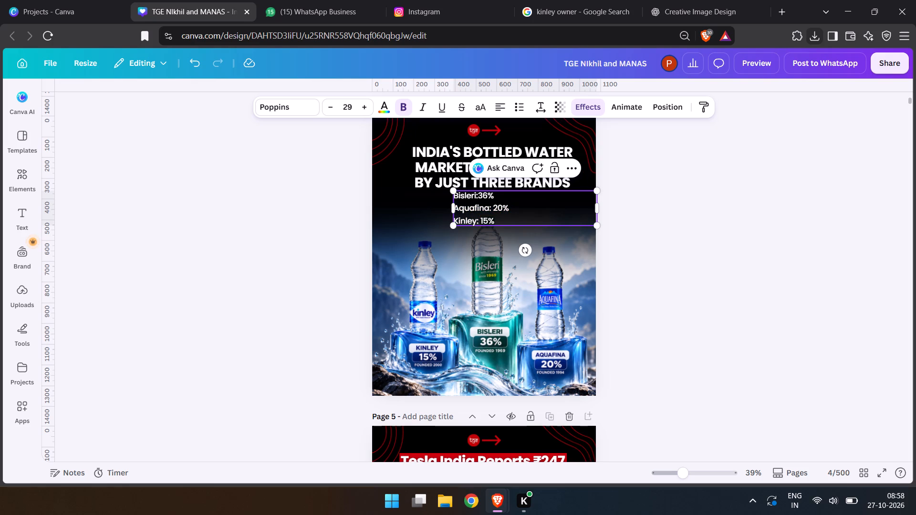
key(Left)
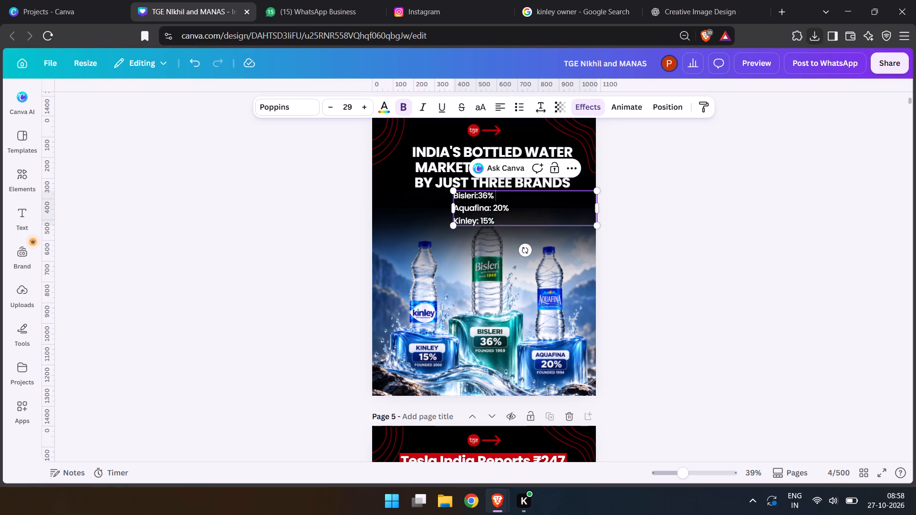
click(456, 204)
key(BackSpace)
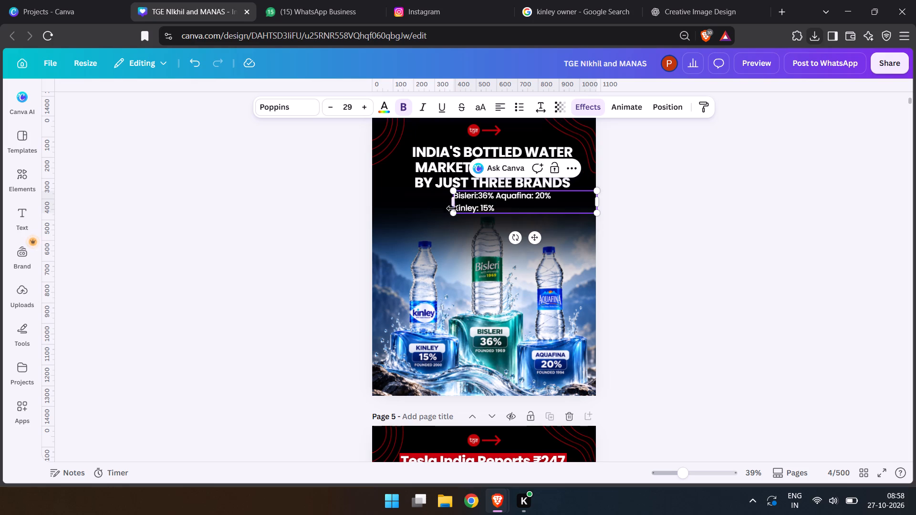
click(458, 204)
key(Left)
key(BackSpace)
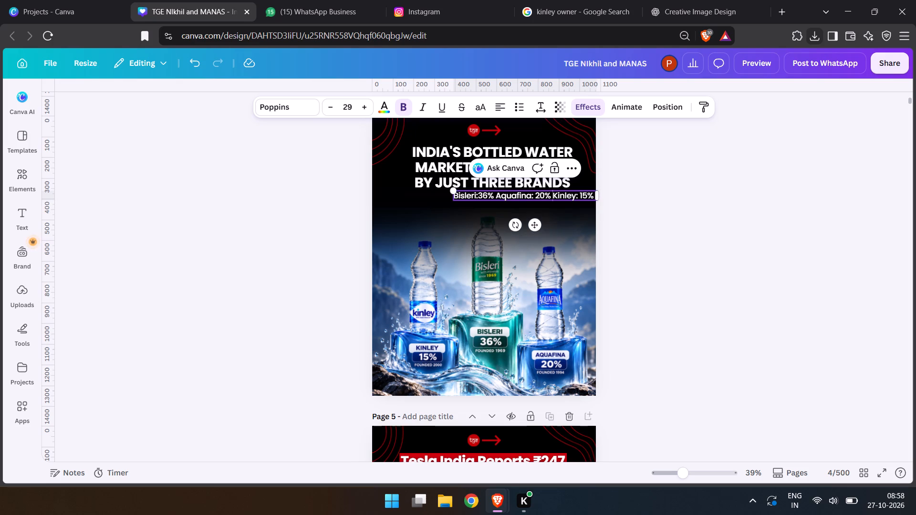
Insert spaced vertical bars between the brands so the text reads "Bisleri:36% | Aquafina: 20% | Kinley: 15%".
key(shift+bar)
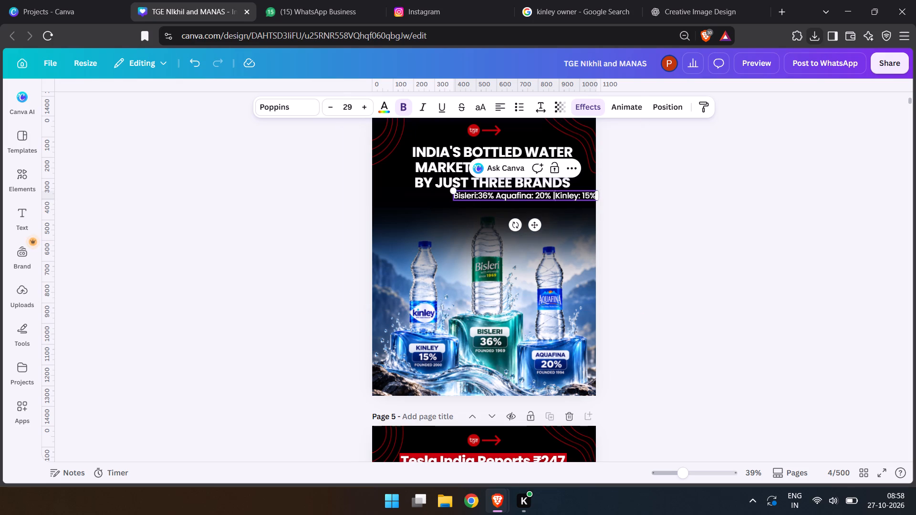
click(494, 194)
key(shift+bar)
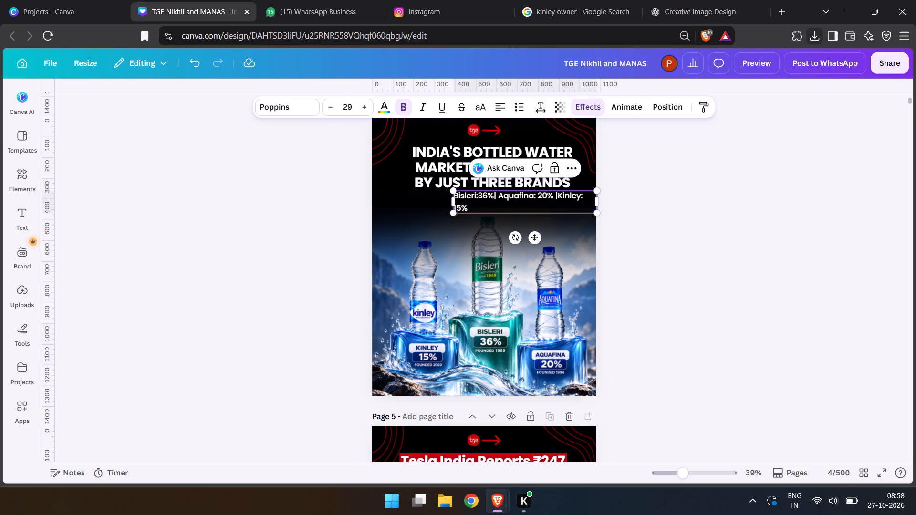
click(493, 194)
key(space)
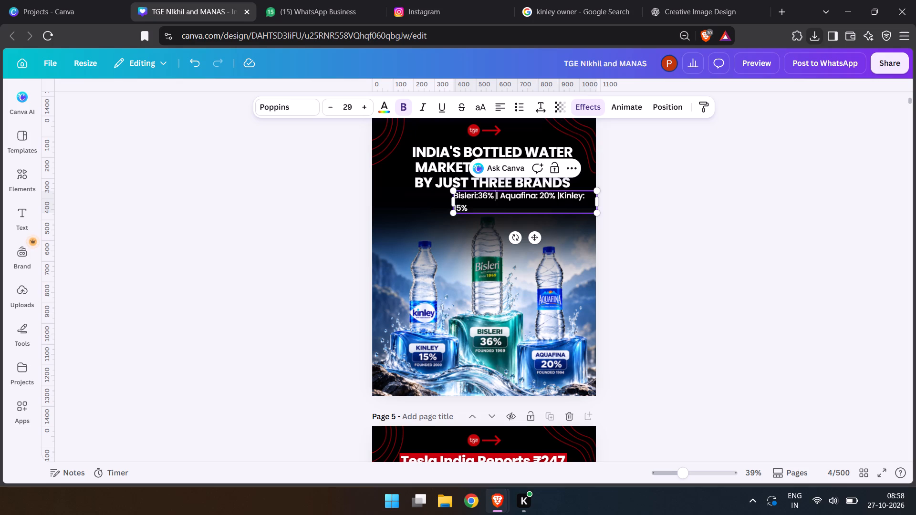
click(558, 194)
key(space)
key(BackSpace)
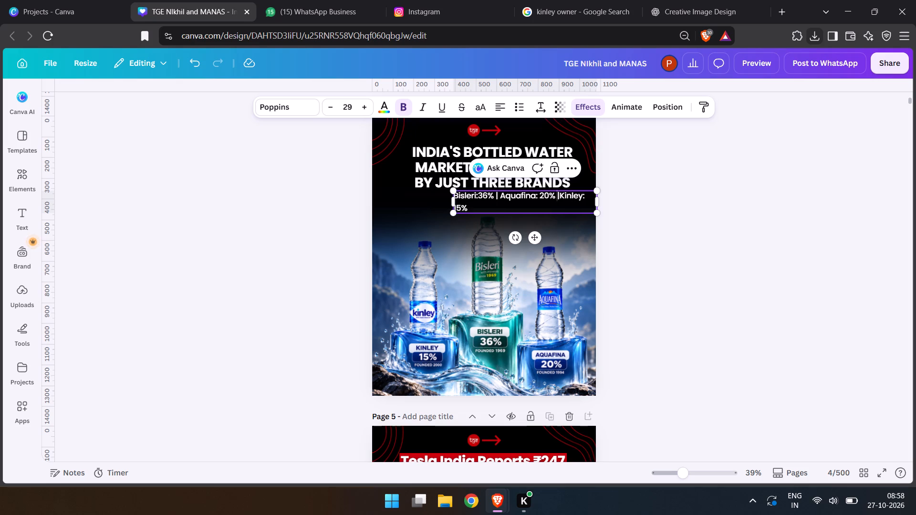
click(560, 196)
key(space)
Widen the brand-share text box to hold everything on a single line and centre it directly under the heading.
drag(600, 199, 613, 200)
drag(613, 200, 621, 200)
drag(548, 224, 515, 226)
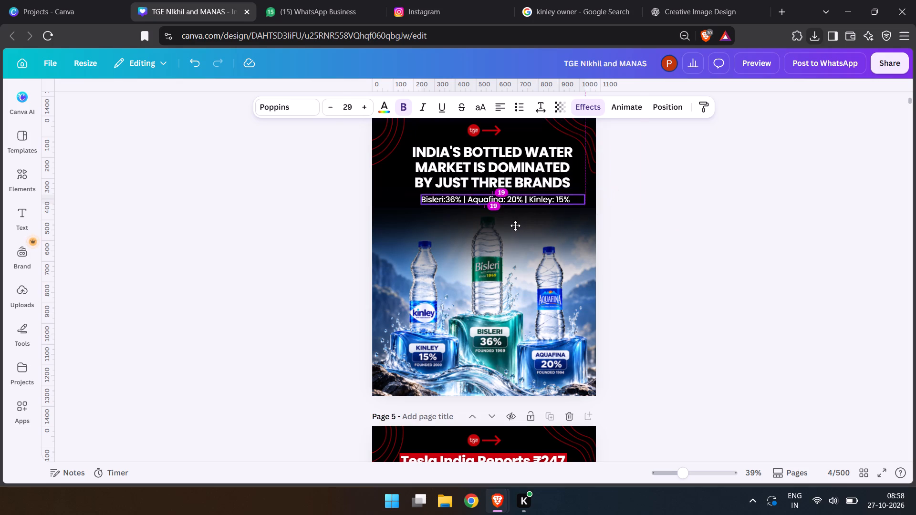
drag(515, 226, 510, 223)
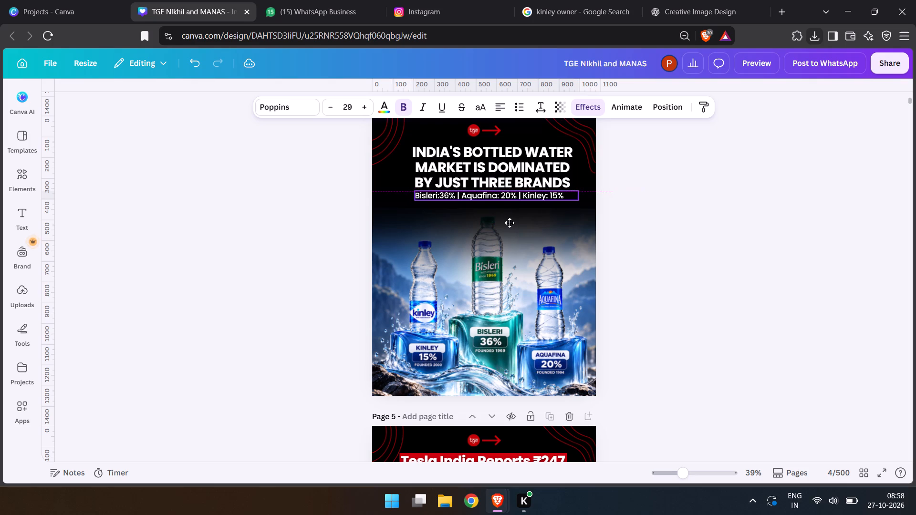
drag(510, 223, 510, 223)
click(231, 222)
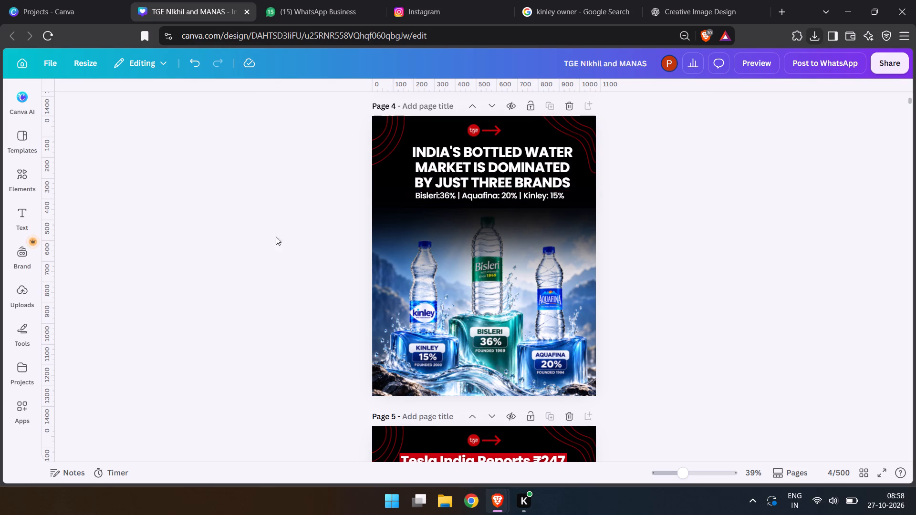
Duplicate the three-bottle image, remove the copy's background, and align the cutout exactly over the original image.
click(462, 335)
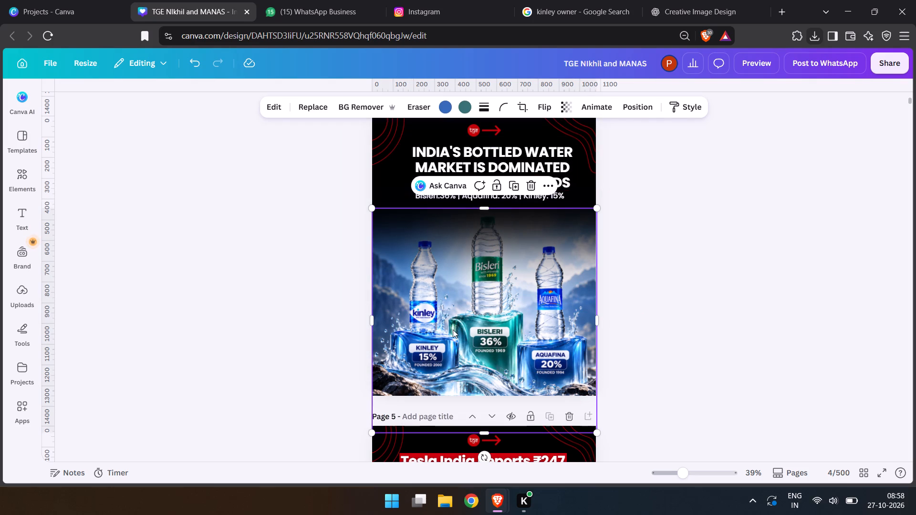
key(ctrl+c)
key(ctrl+v)
click(355, 108)
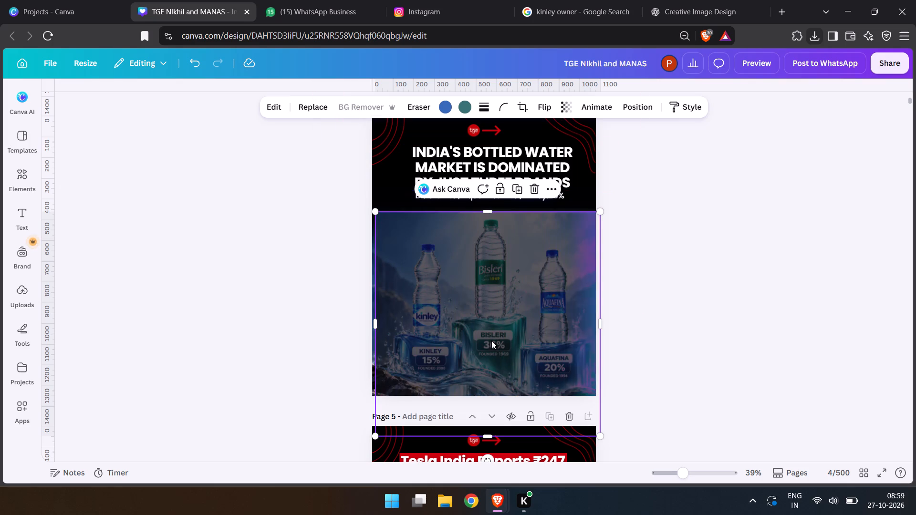
click(486, 355)
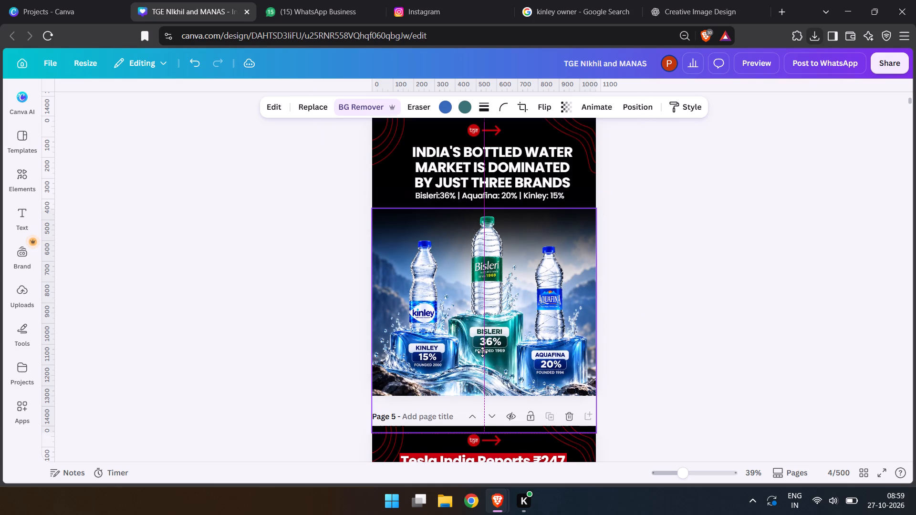
double_click(225, 280)
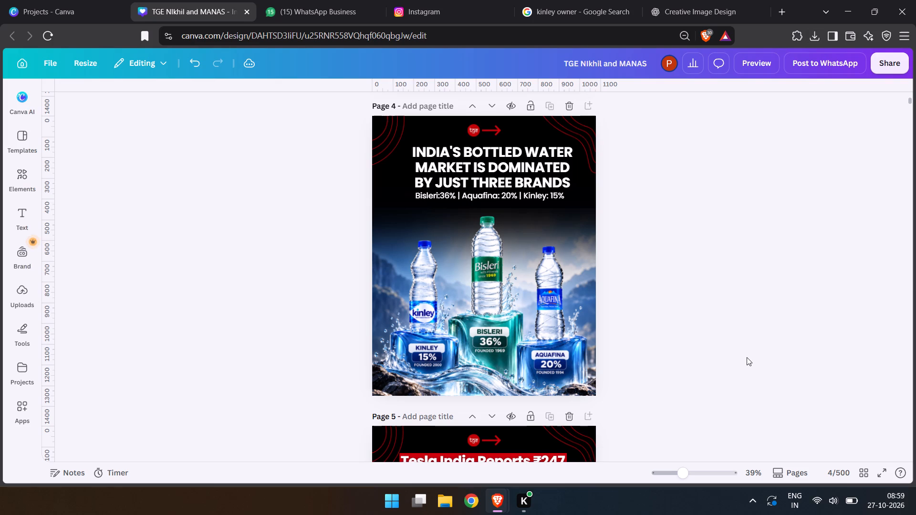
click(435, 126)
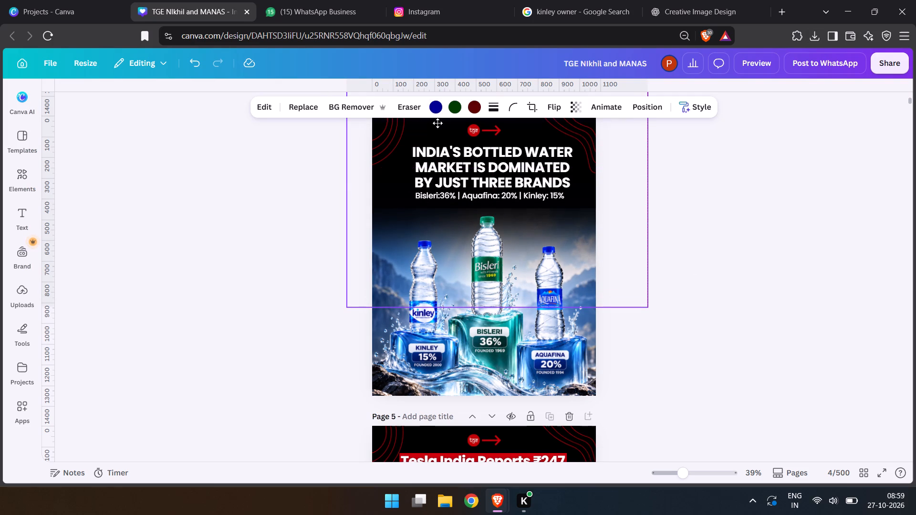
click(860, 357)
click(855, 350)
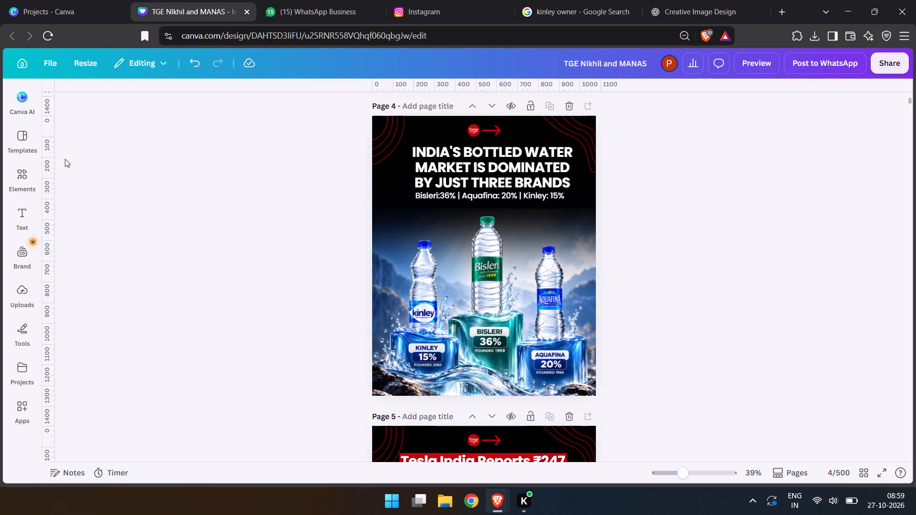
Draw a rectangle about 797 px wide and 76 px high over the heading's first line and fill it red.
click(22, 170)
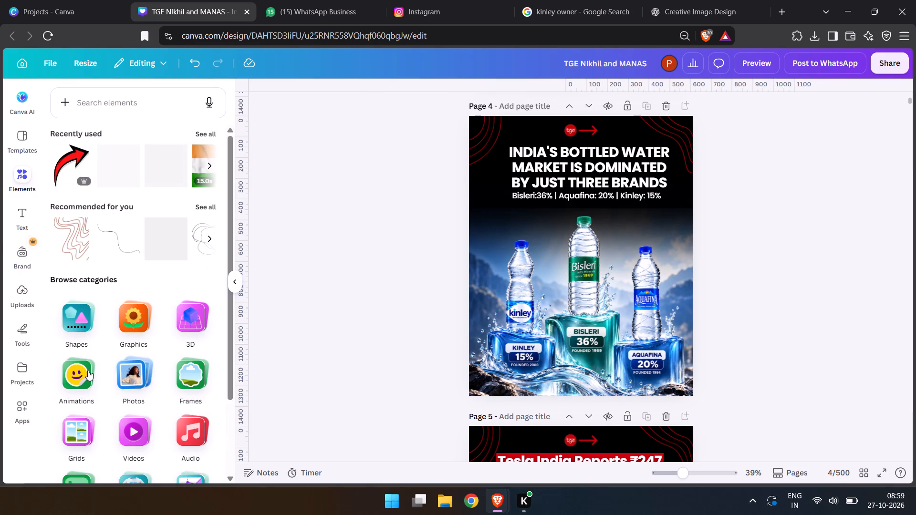
click(29, 332)
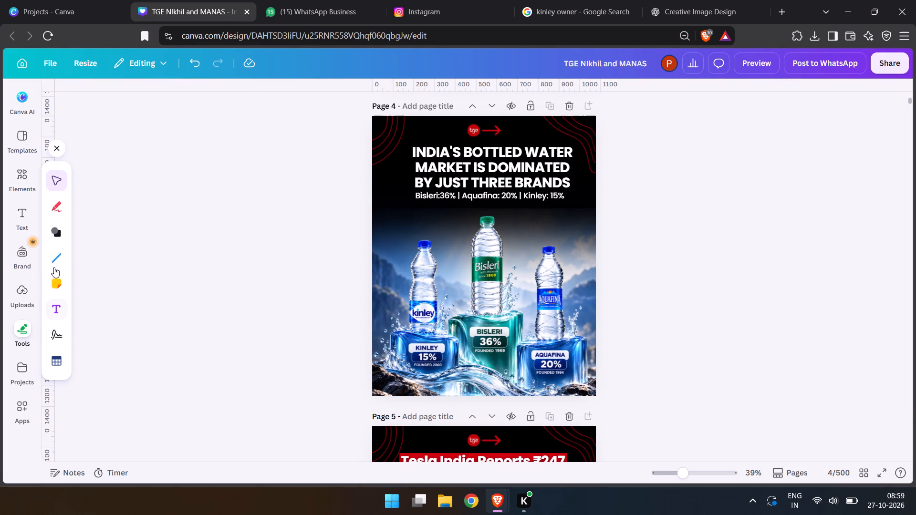
click(54, 240)
click(86, 173)
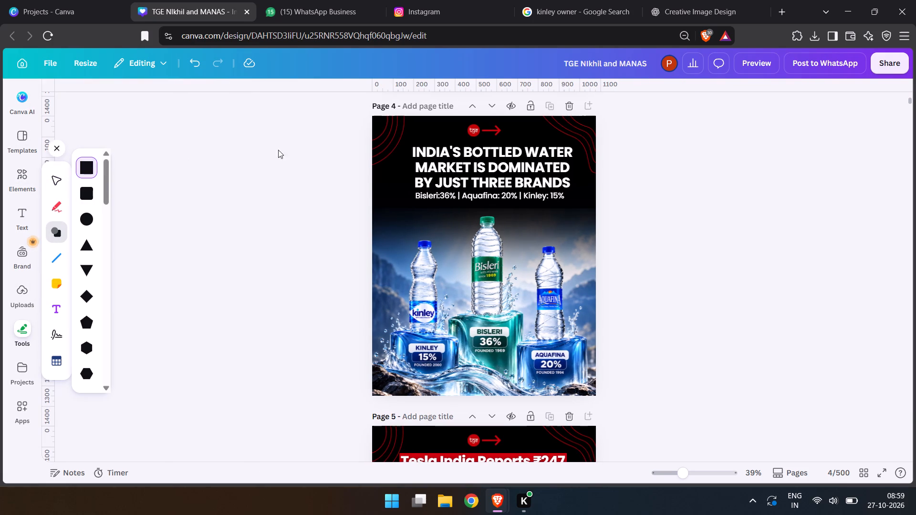
click(408, 144)
drag(479, 214, 479, 202)
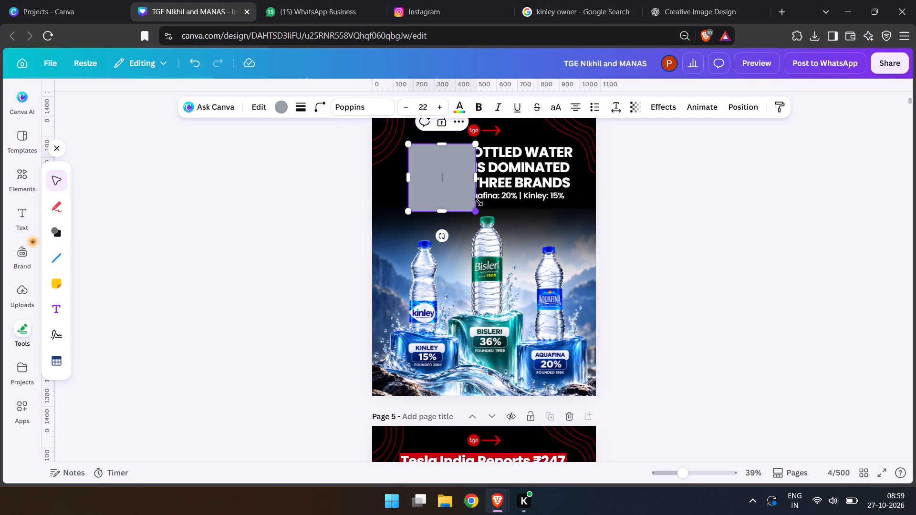
drag(479, 202, 576, 162)
click(284, 110)
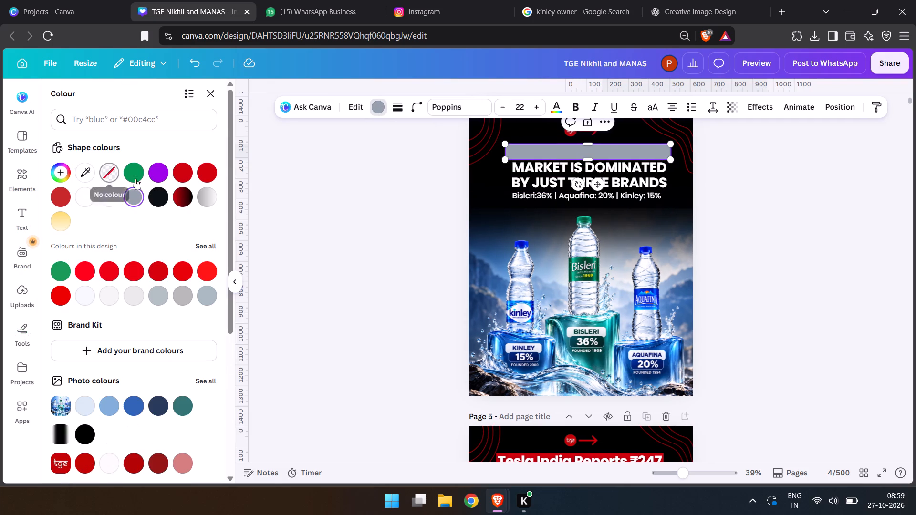
click(187, 170)
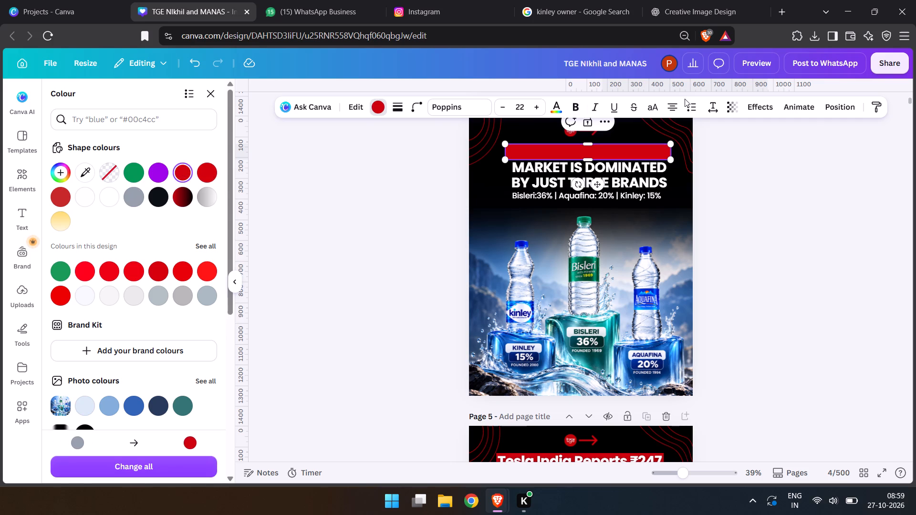
Set the red rectangle's height to 70 px.
click(825, 103)
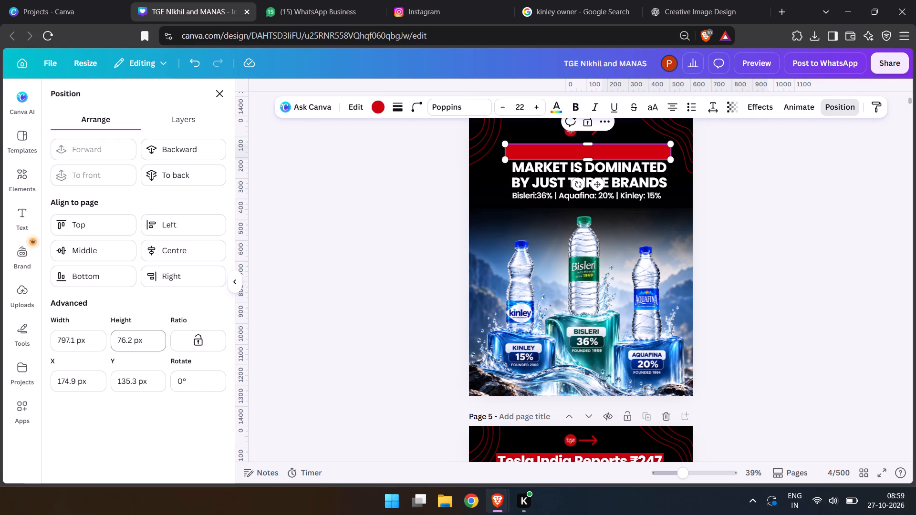
click(145, 338)
key(BackSpace)
key(BackSpace)
key(BackSpace)
key(0)
key(Return)
Duplicate the red bar and place the copy over the heading's second line.
key(ctrl+d)
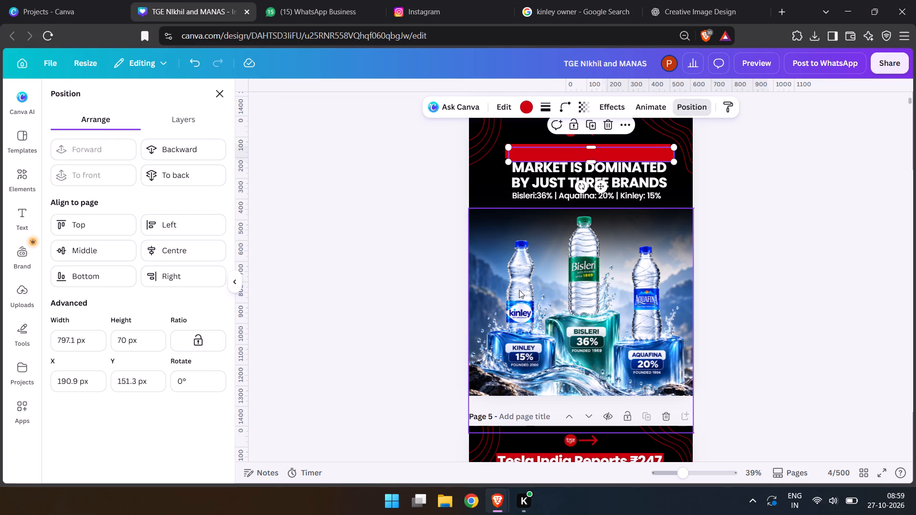
drag(606, 185, 606, 201)
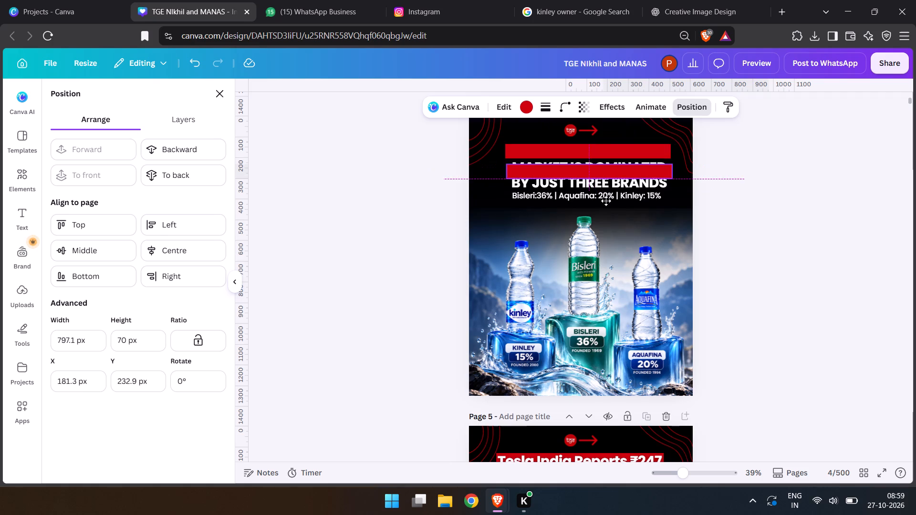
drag(606, 201, 606, 196)
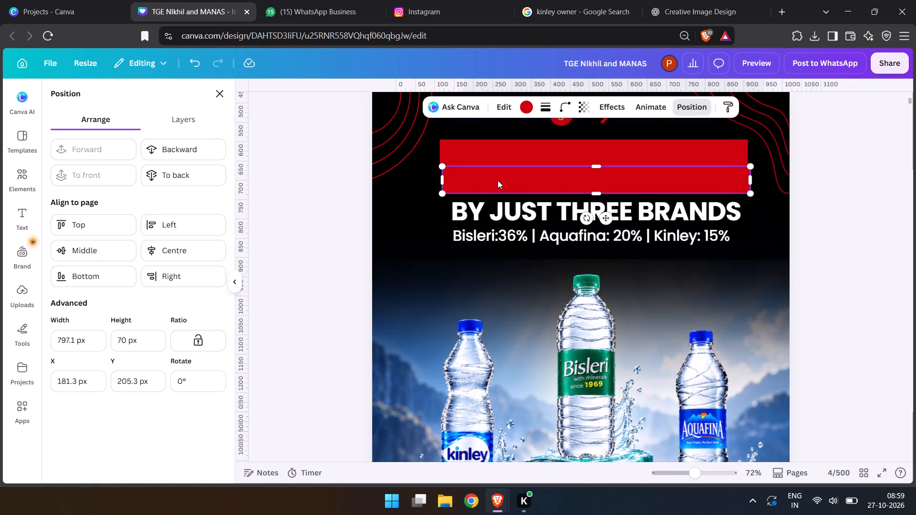
drag(498, 180, 499, 185)
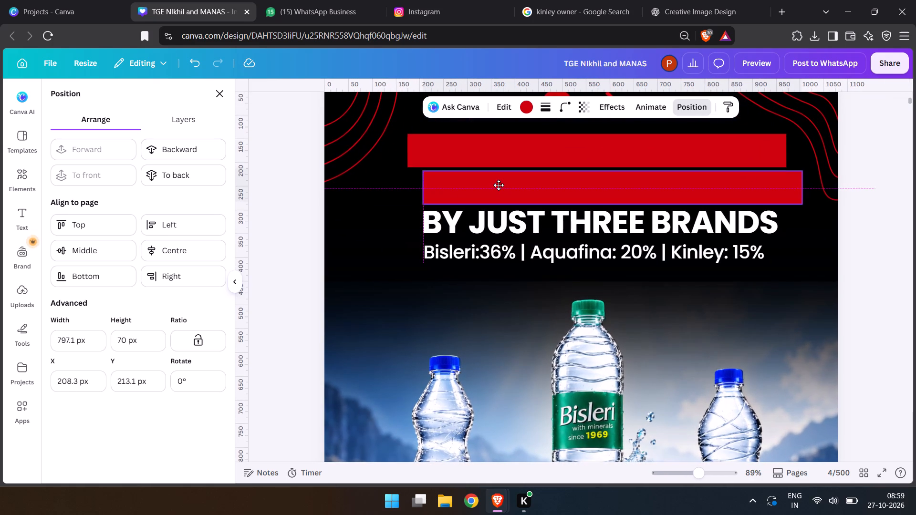
drag(499, 185, 490, 186)
Narrow the copied bar to about 292 px so it covers only the word MARKET, and position it just beneath the first bar.
drag(799, 185, 760, 189)
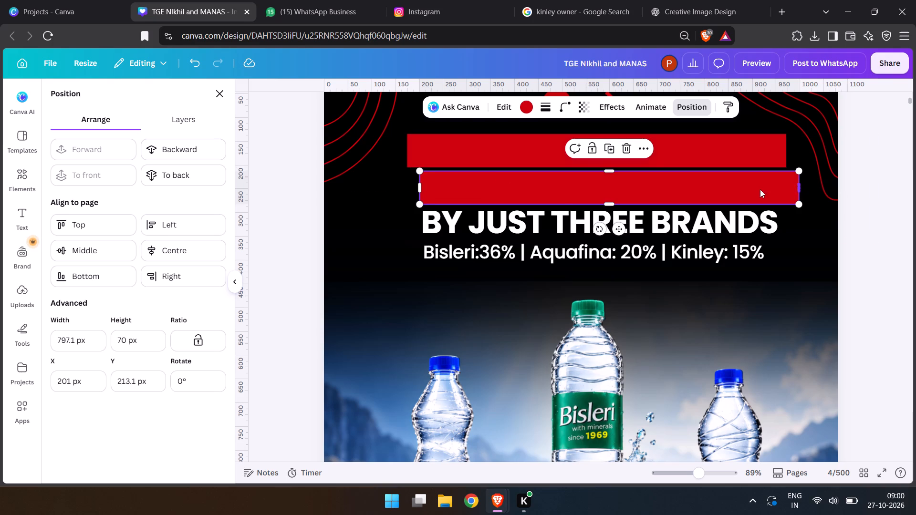
drag(760, 189, 515, 187)
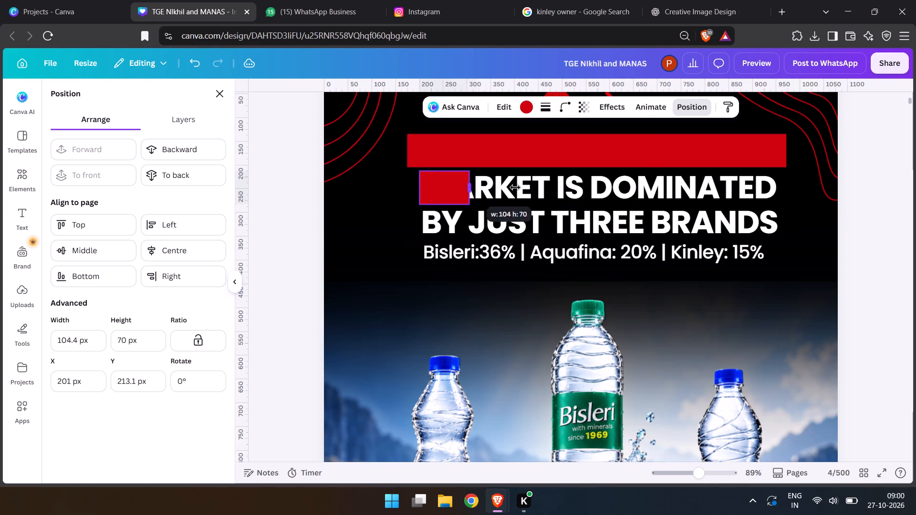
drag(515, 187, 559, 186)
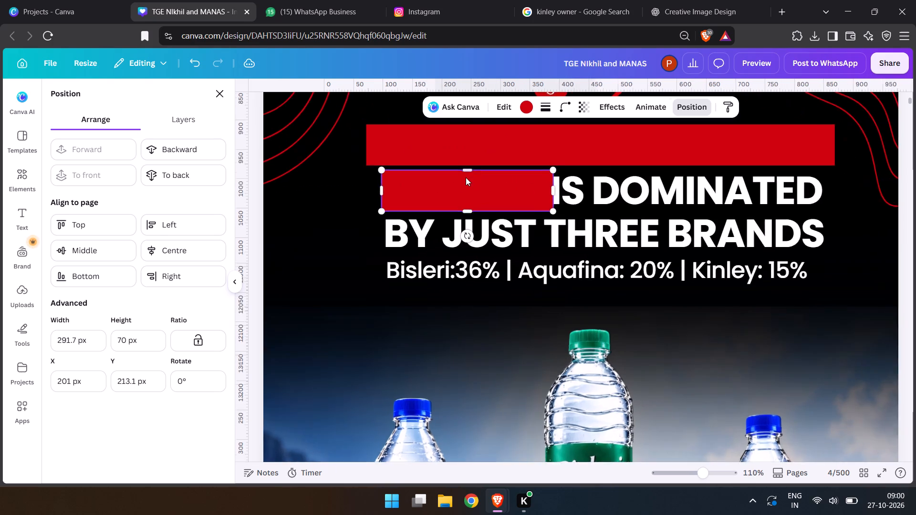
click(821, 423)
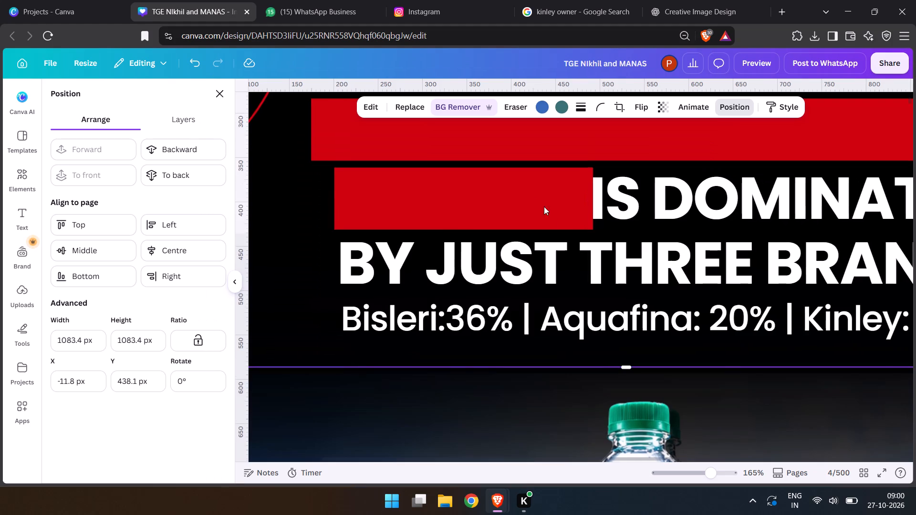
drag(492, 206, 478, 199)
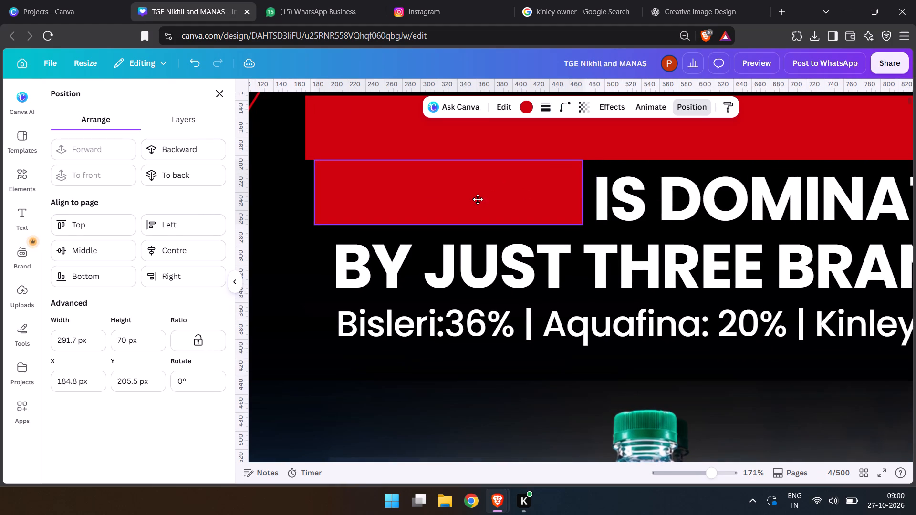
drag(478, 199, 488, 203)
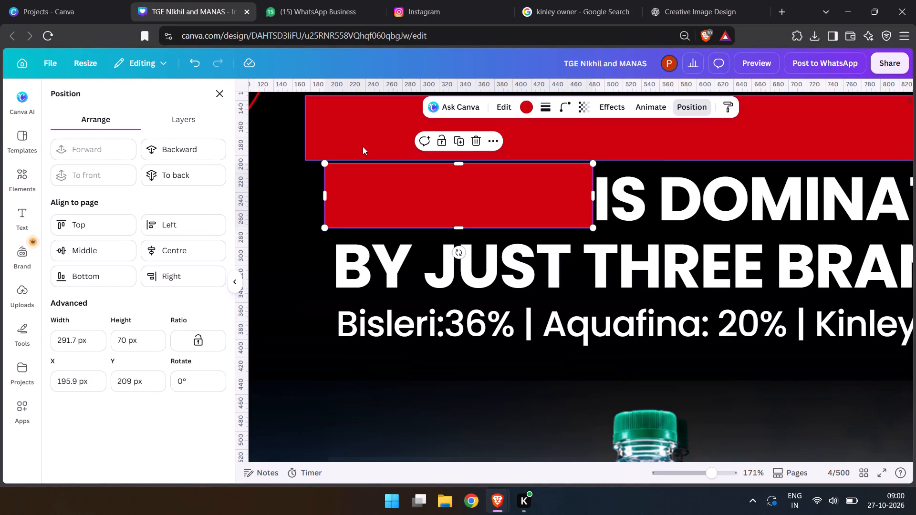
Send both red bars behind the heading text so they act as highlights for "INDIA'S BOTTLED WATER" and "MARKET".
click(363, 146)
key(ctrl+bracketleft)
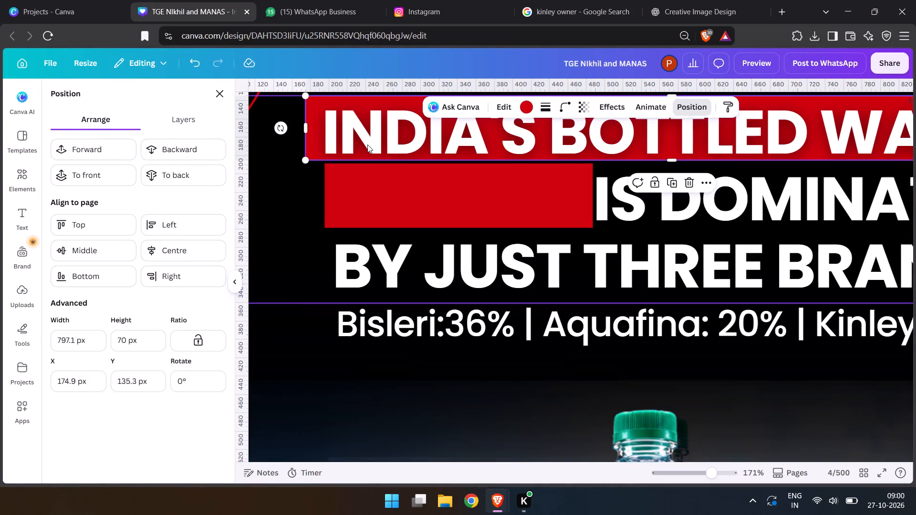
click(389, 196)
key(ctrl+bracketleft)
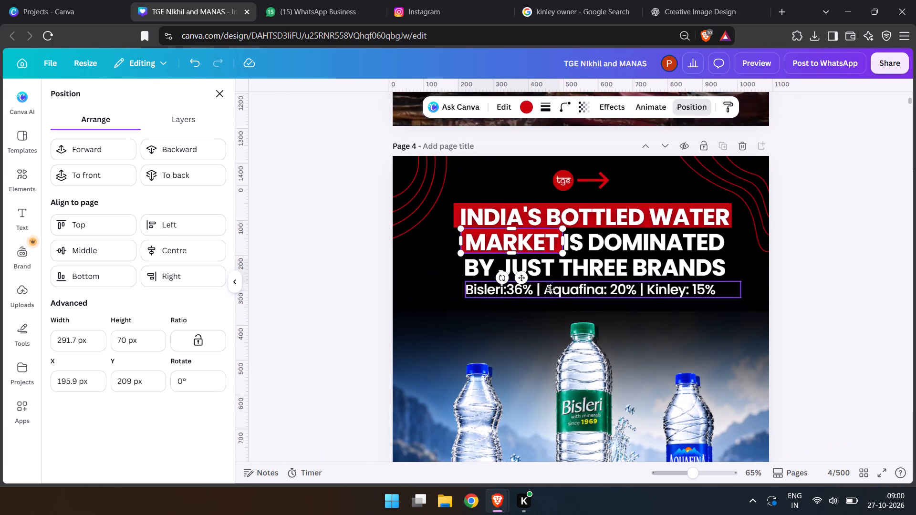
Extend the right end of the first-line red bar slightly past the word WATER.
click(177, 111)
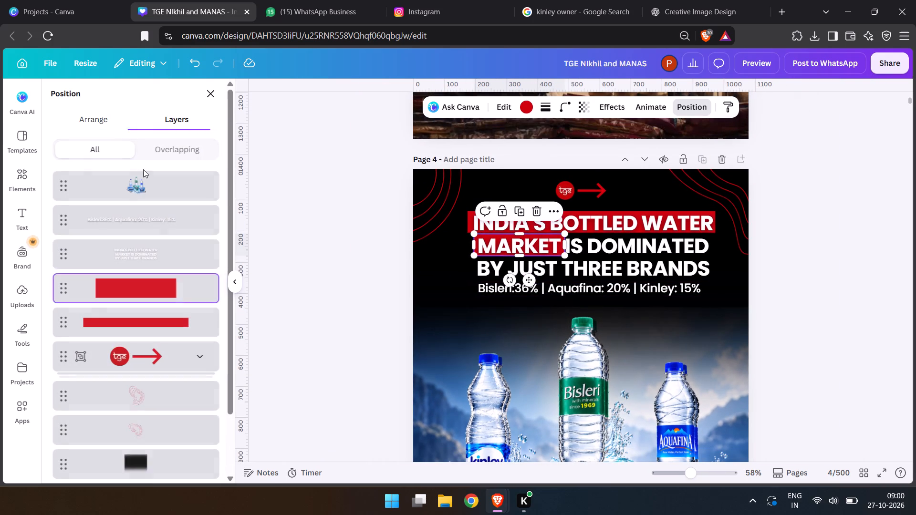
click(96, 327)
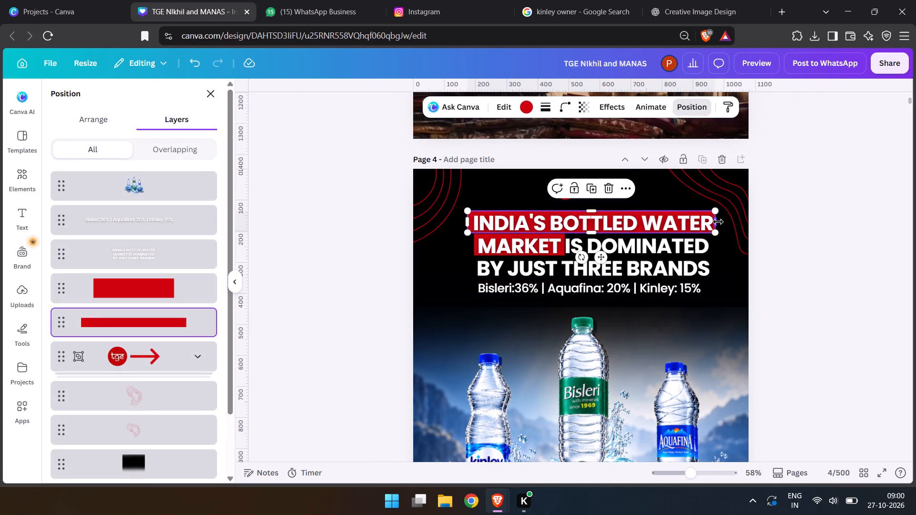
drag(718, 222, 722, 222)
double_click(798, 267)
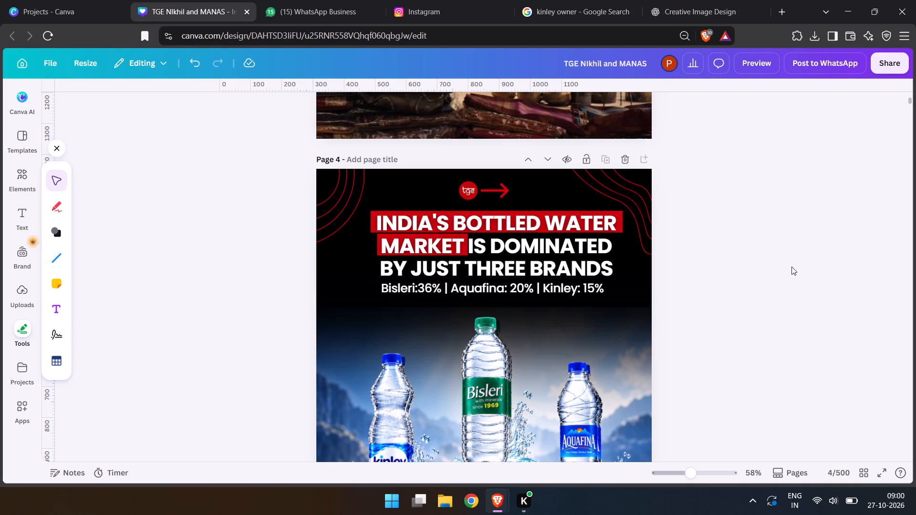
Nudge the top bottle image slightly right and down so that it spans the page width.
scroll(757, 263, down, 1)
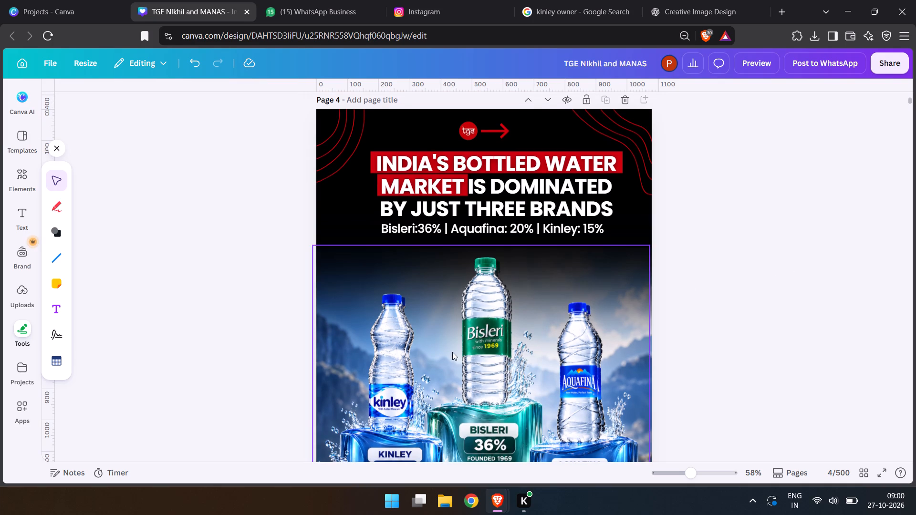
drag(468, 355, 470, 355)
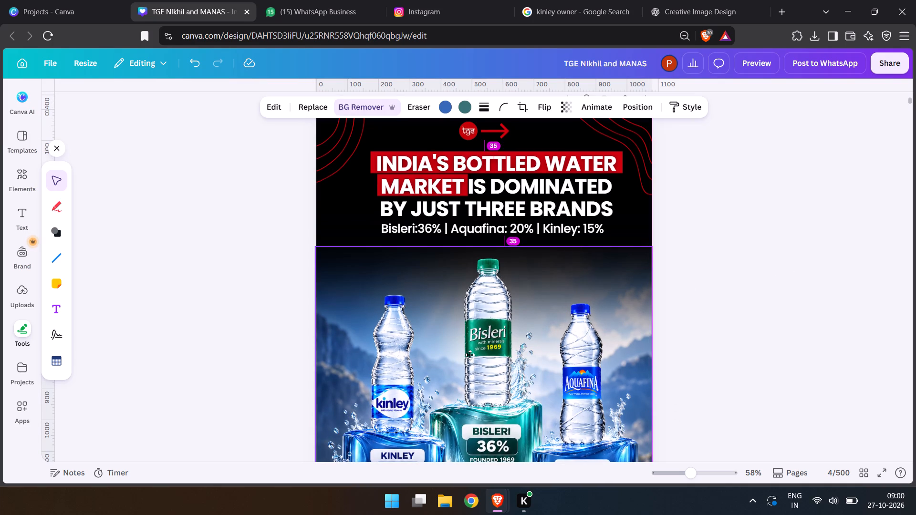
drag(470, 355, 472, 356)
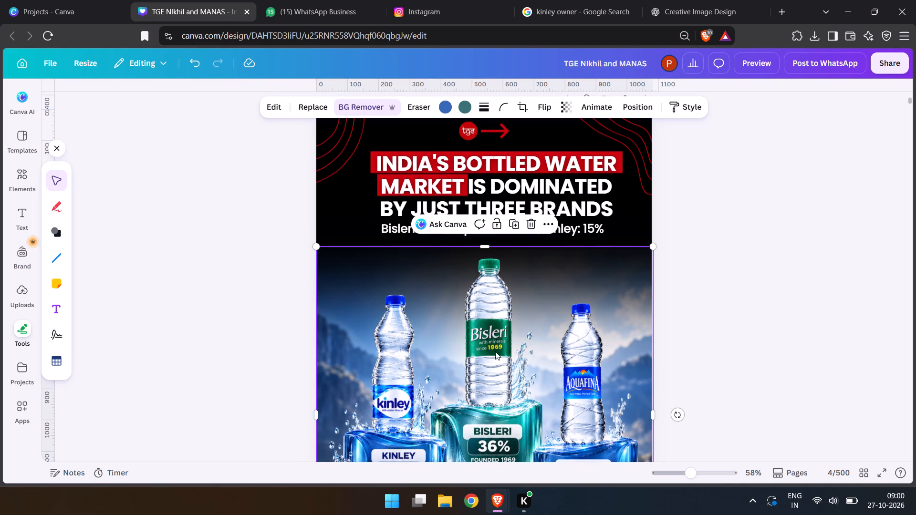
double_click(788, 333)
Review page 4's heading highlights and bottle image, and compare the layout with the preceding pages.
scroll(771, 336, down, 3)
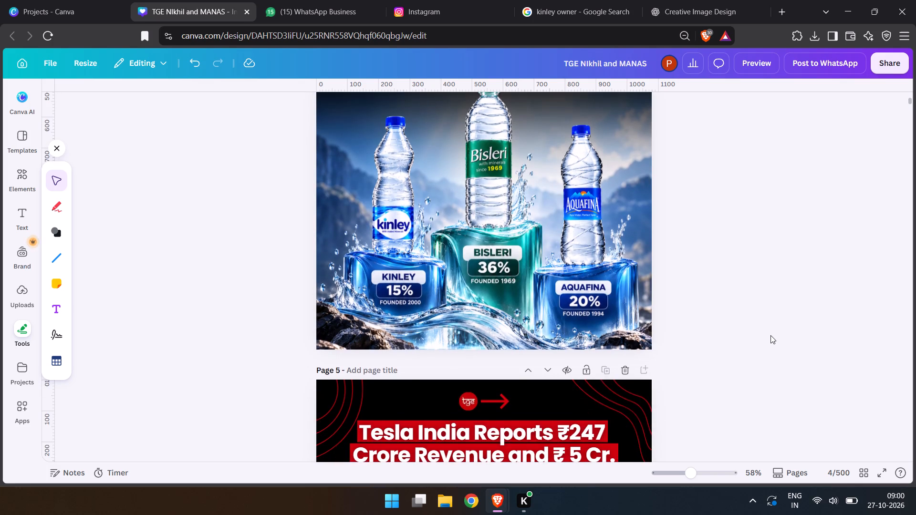
scroll(770, 330, up, 4)
scroll(770, 330, down, 3)
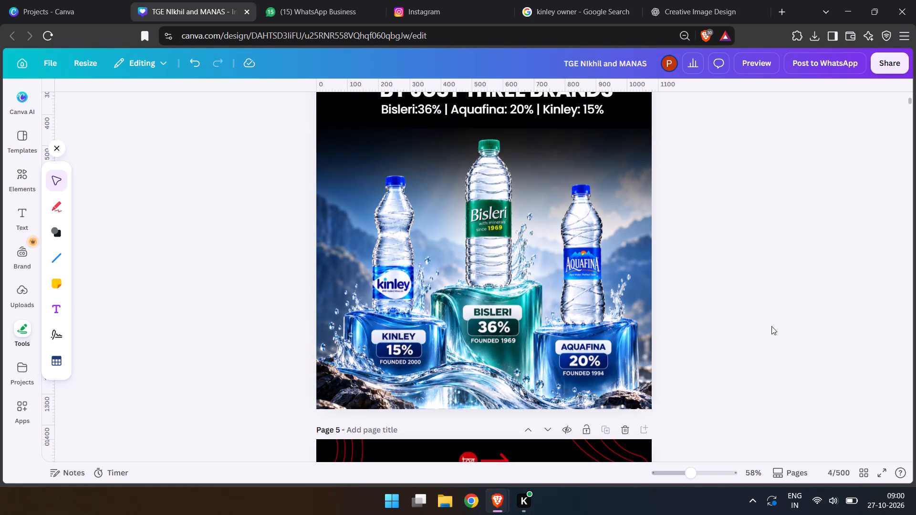
scroll(767, 320, up, 3)
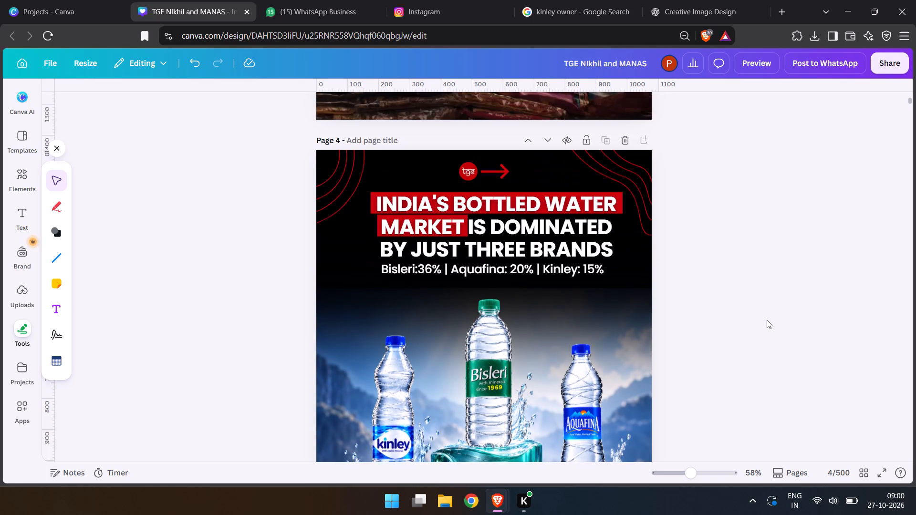
scroll(764, 319, down, 3)
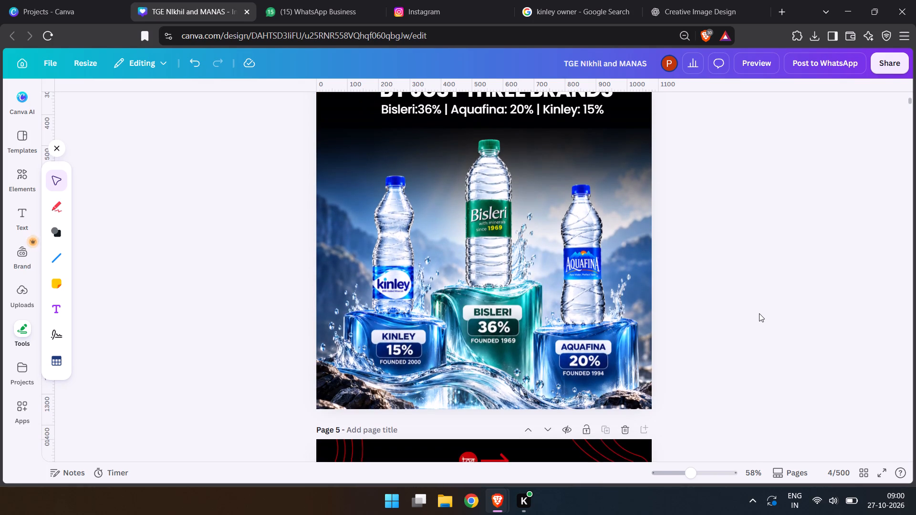
scroll(750, 313, up, 3)
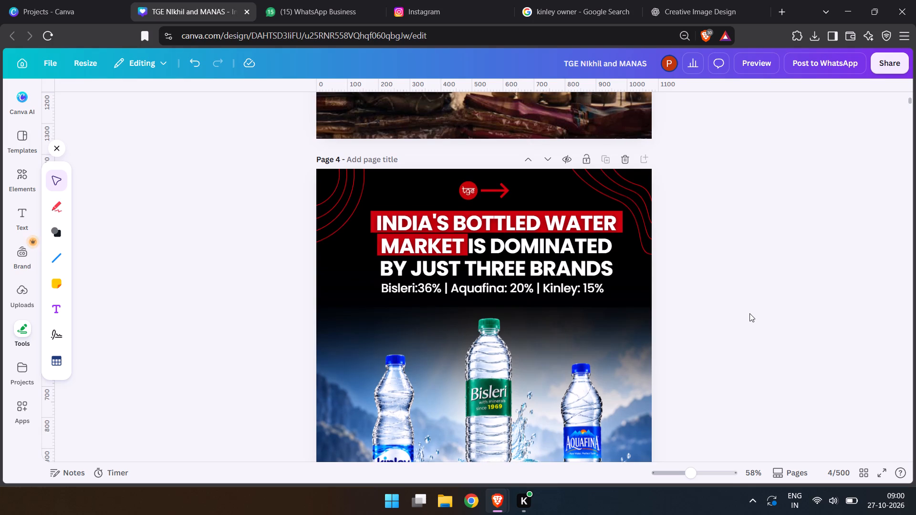
scroll(749, 313, up, 15)
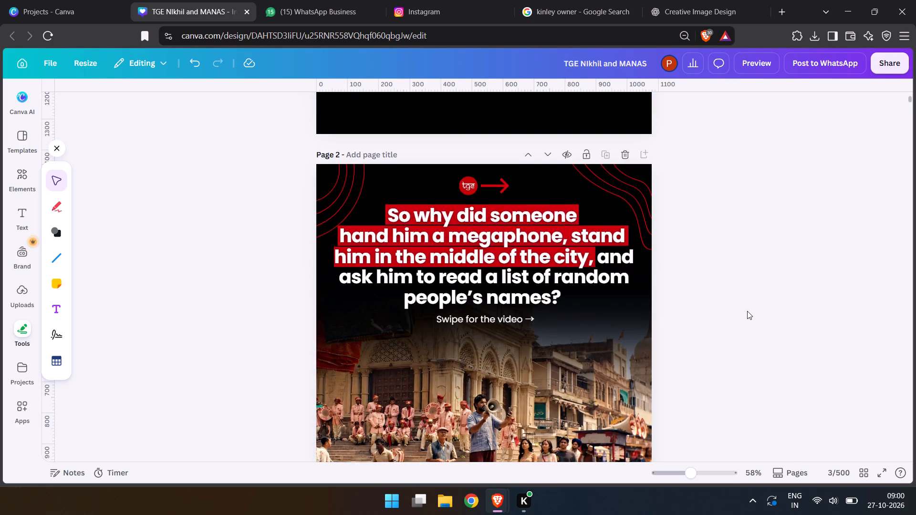
scroll(747, 311, down, 15)
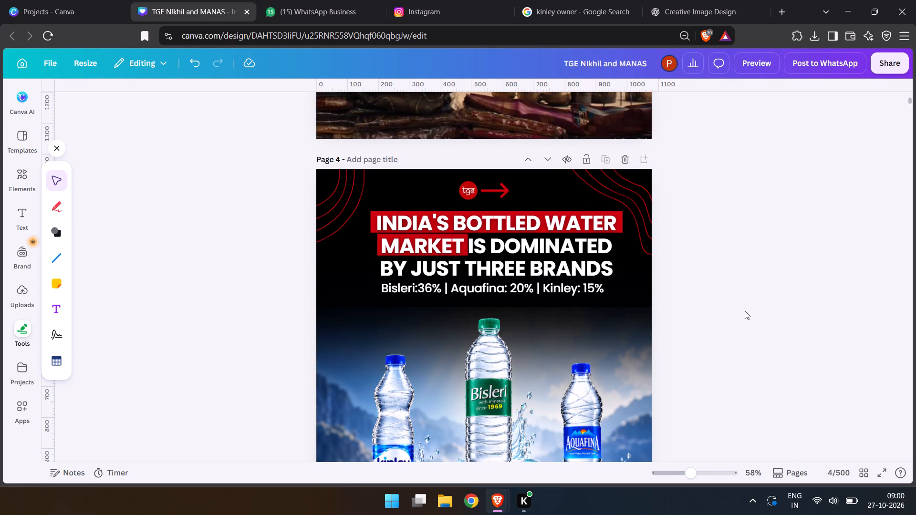
Review page 4's heading, market-share line and full bottle image, checking how the overlaid cutout aligns with the image beneath.
scroll(745, 311, down, 1)
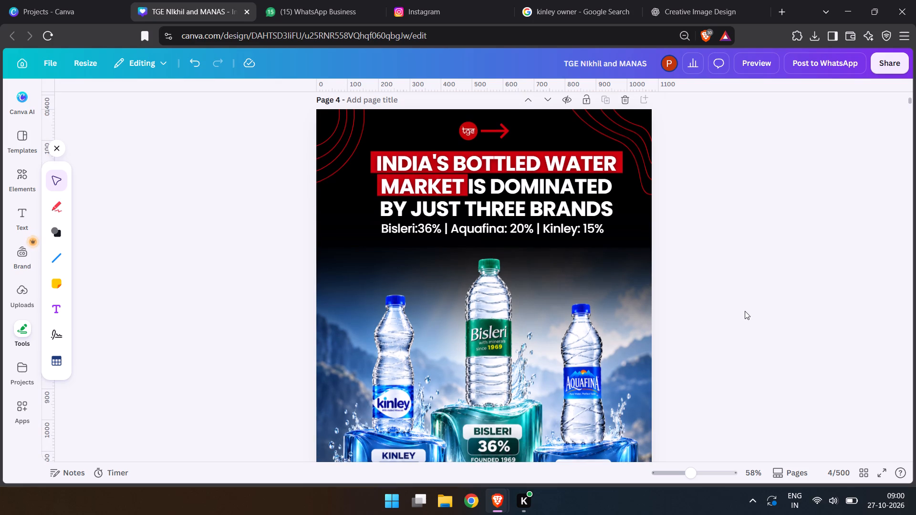
scroll(745, 311, down, 1)
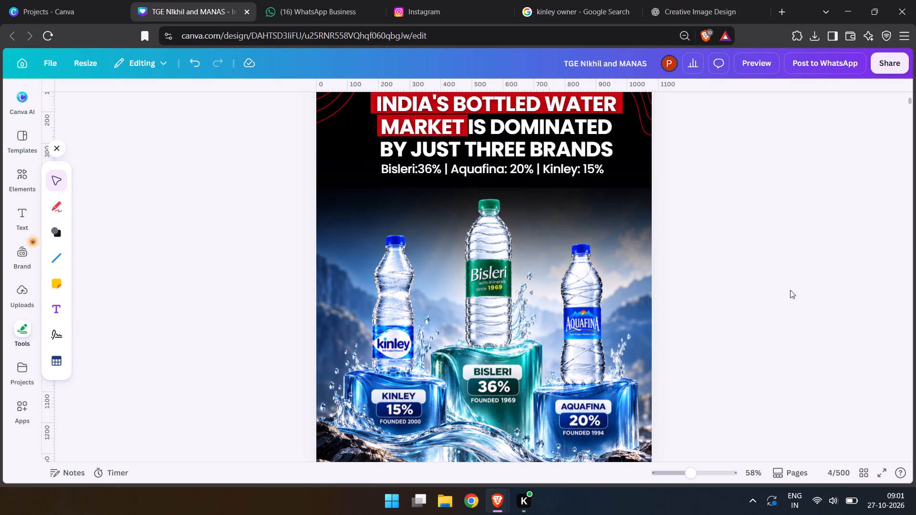
click(490, 280)
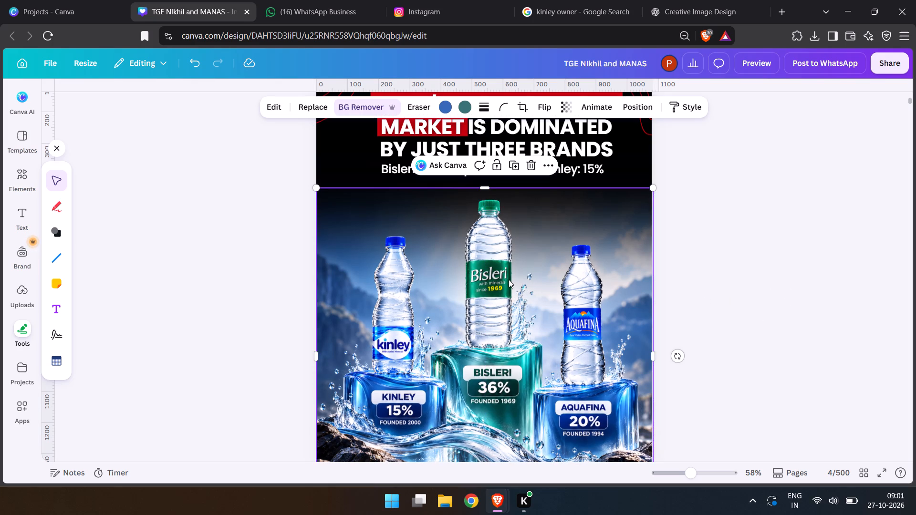
double_click(822, 293)
scroll(820, 293, down, 1)
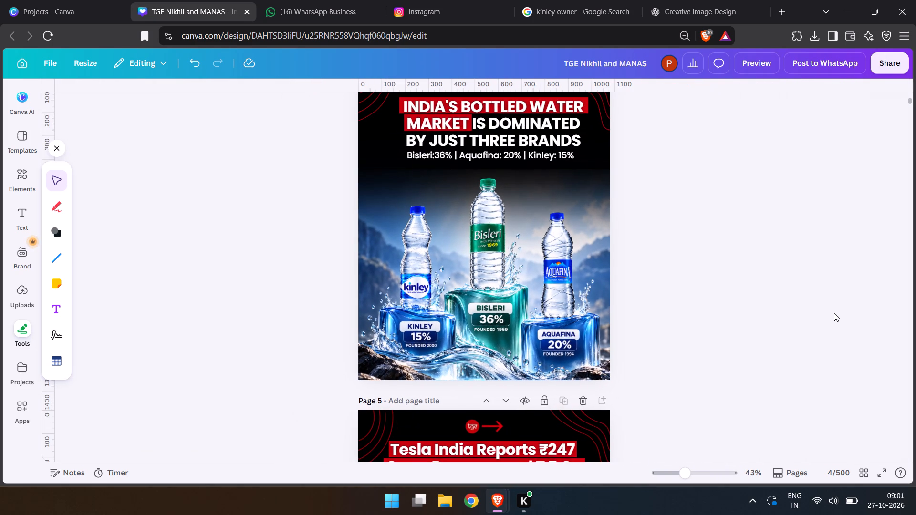
scroll(833, 313, up, 1)
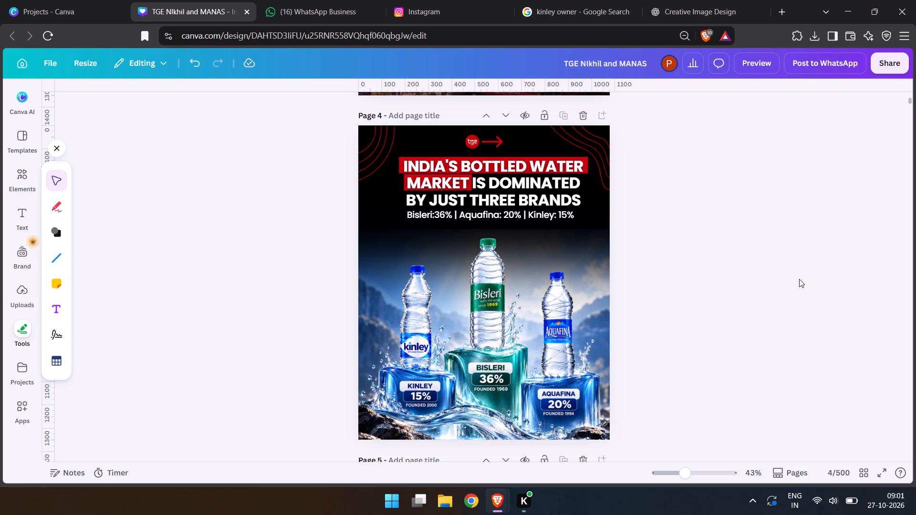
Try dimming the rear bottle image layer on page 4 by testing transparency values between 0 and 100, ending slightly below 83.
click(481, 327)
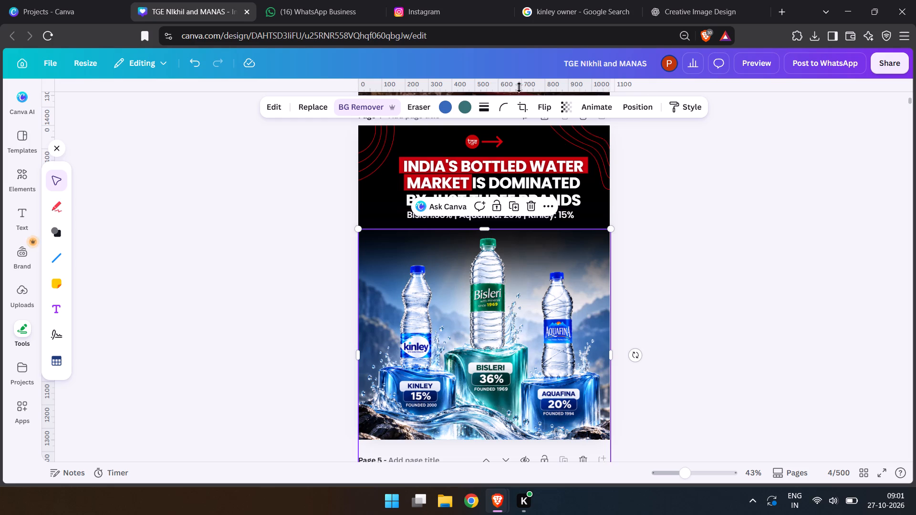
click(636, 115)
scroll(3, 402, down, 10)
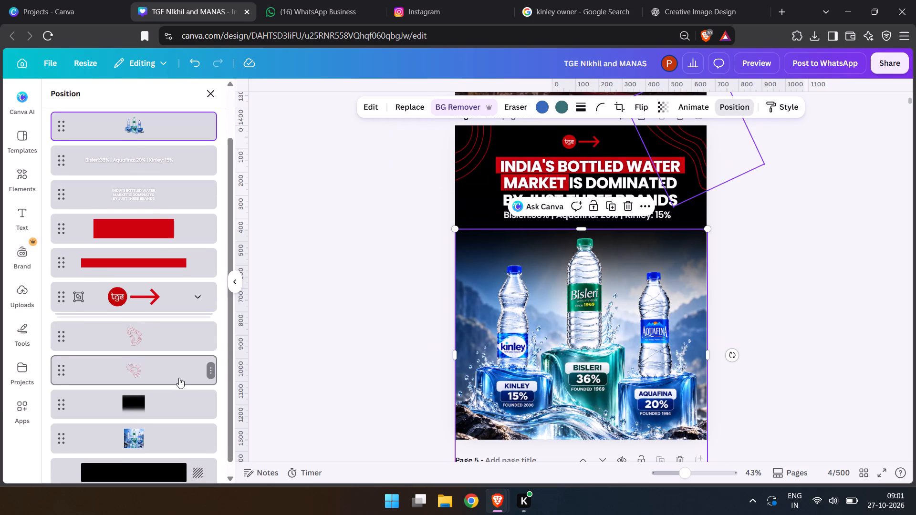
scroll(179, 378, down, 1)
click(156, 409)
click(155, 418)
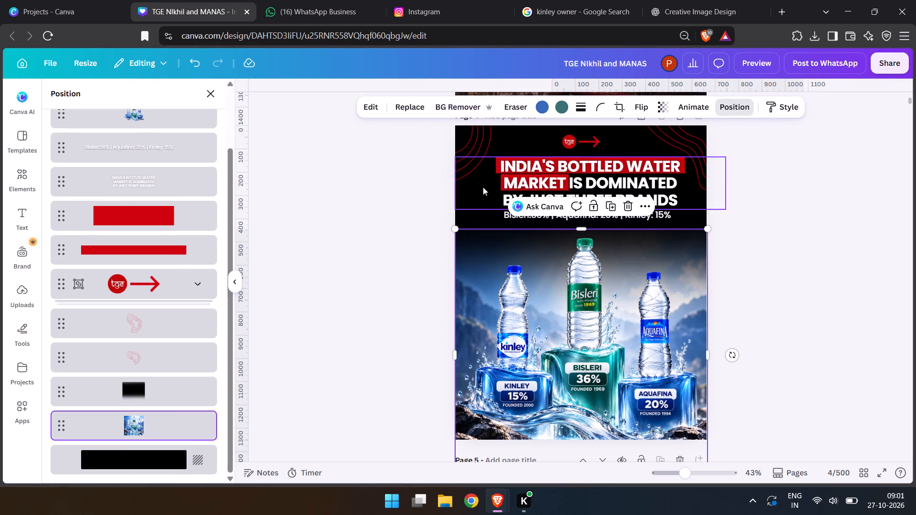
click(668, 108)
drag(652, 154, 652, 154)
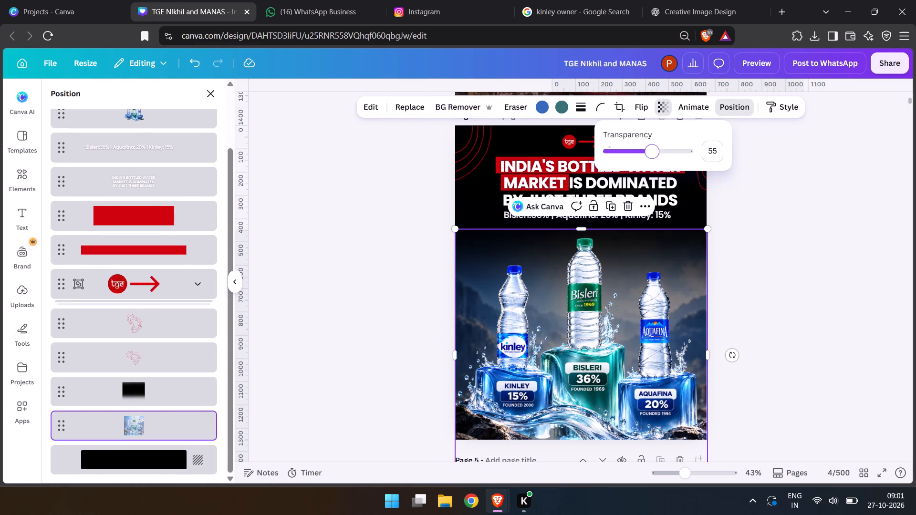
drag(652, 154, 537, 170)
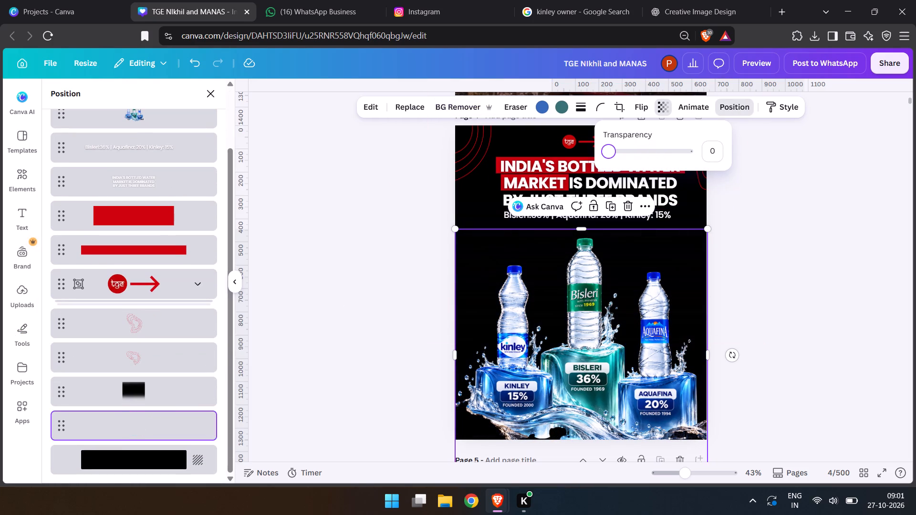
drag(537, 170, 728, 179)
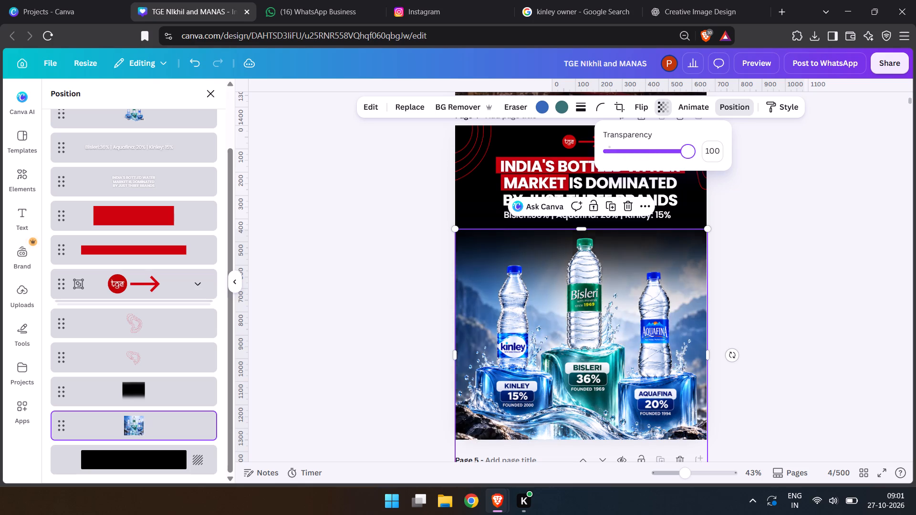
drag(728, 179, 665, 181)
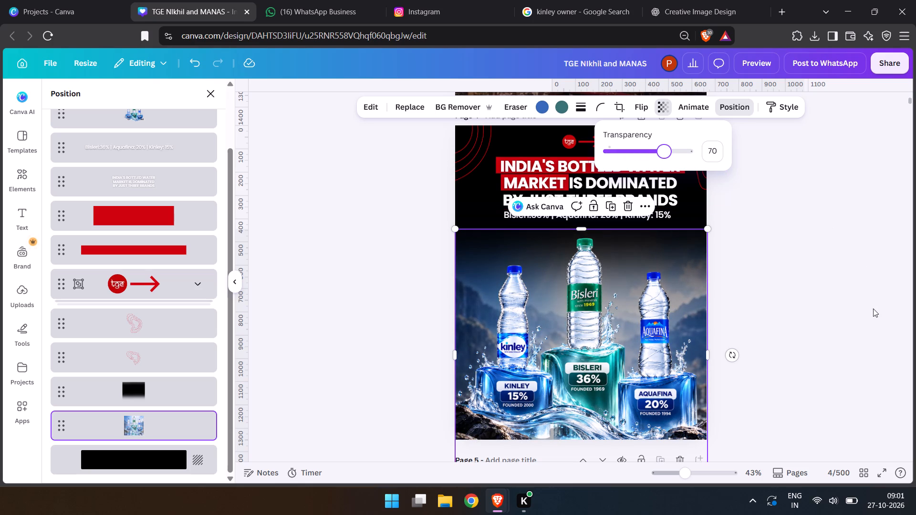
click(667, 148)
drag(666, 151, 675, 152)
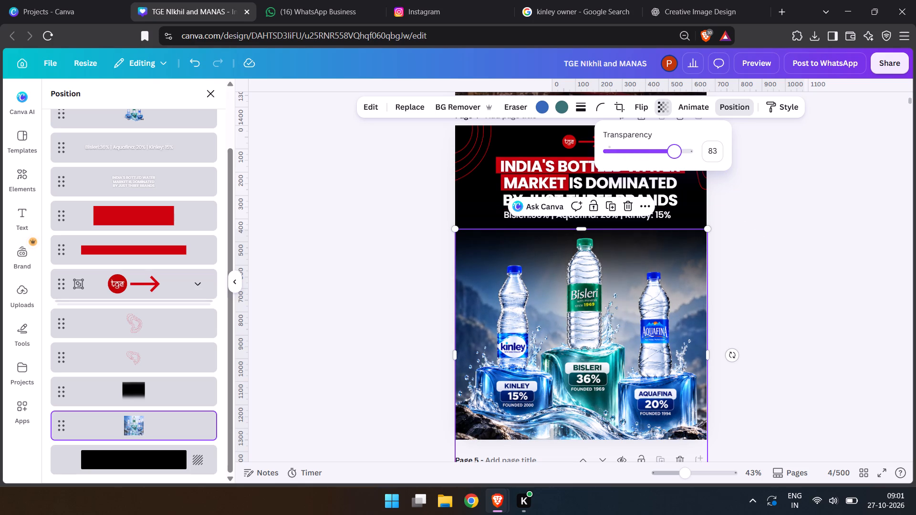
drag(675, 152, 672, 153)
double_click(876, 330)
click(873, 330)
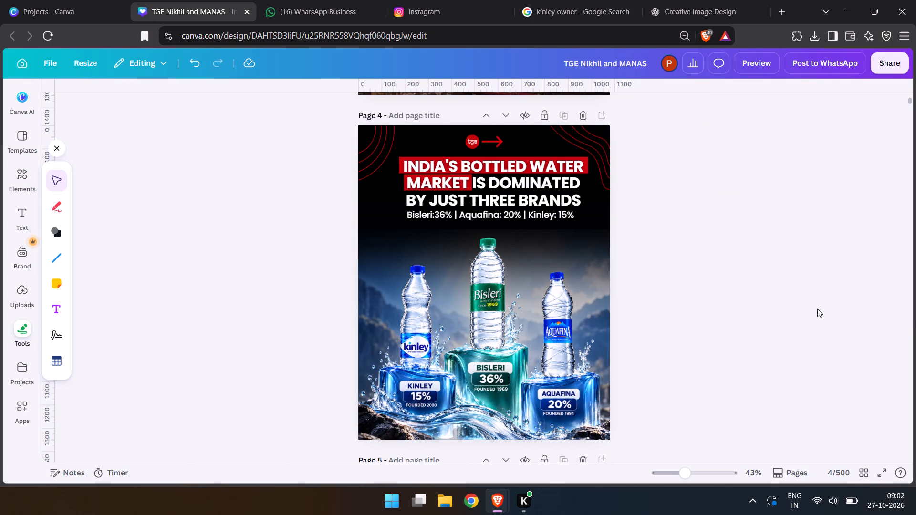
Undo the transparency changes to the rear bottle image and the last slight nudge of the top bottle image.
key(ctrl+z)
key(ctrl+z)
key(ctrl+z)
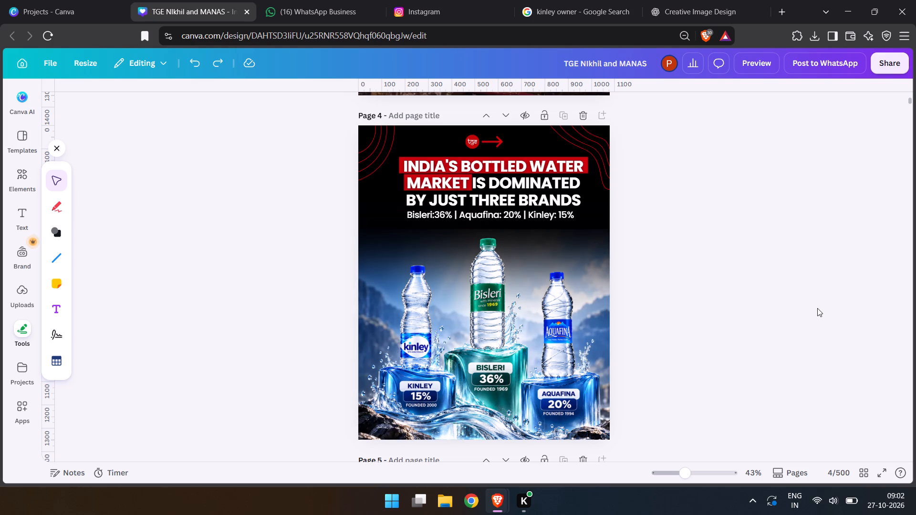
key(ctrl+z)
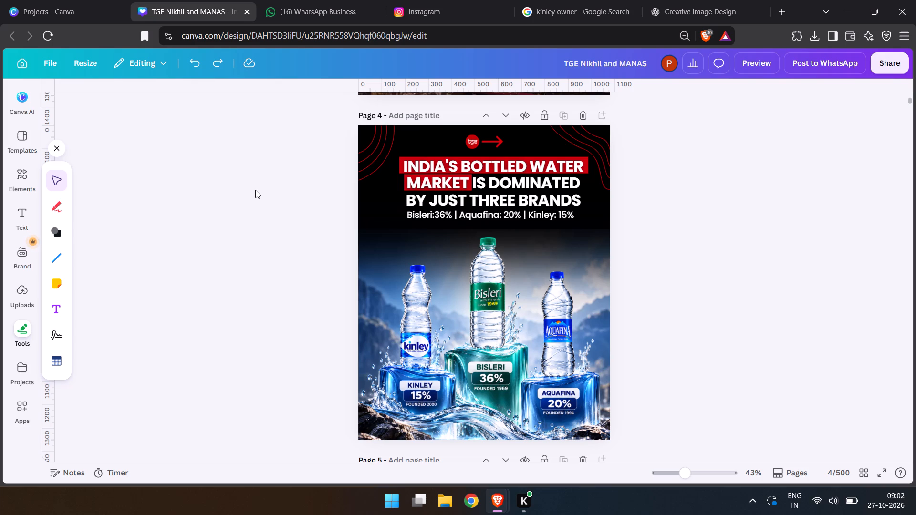
Review page 4 once more and look through the following pages as far as page 8.
scroll(255, 190, up, 4)
scroll(255, 190, down, 3)
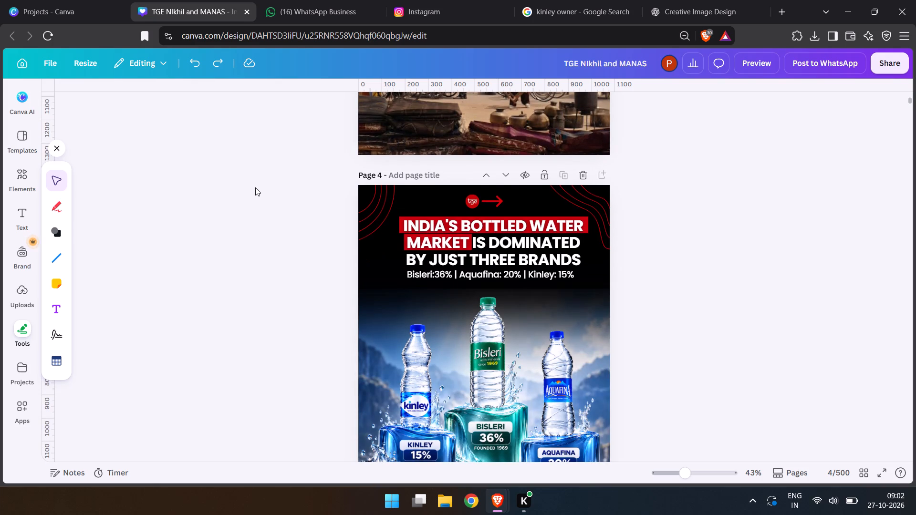
scroll(255, 187, down, 1)
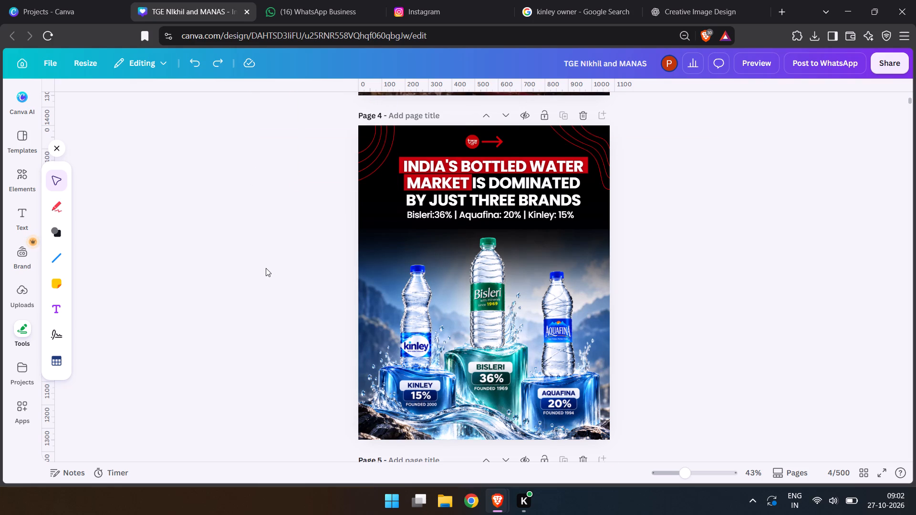
scroll(266, 268, down, 13)
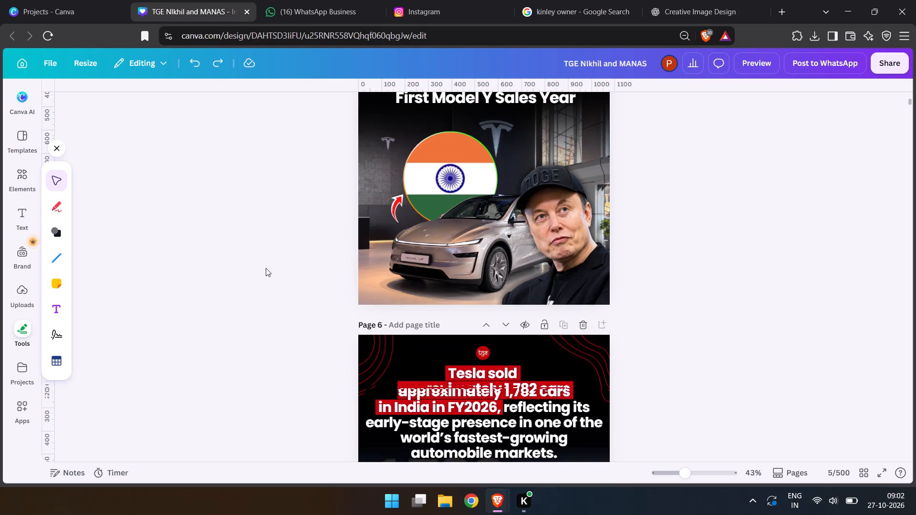
scroll(266, 268, down, 12)
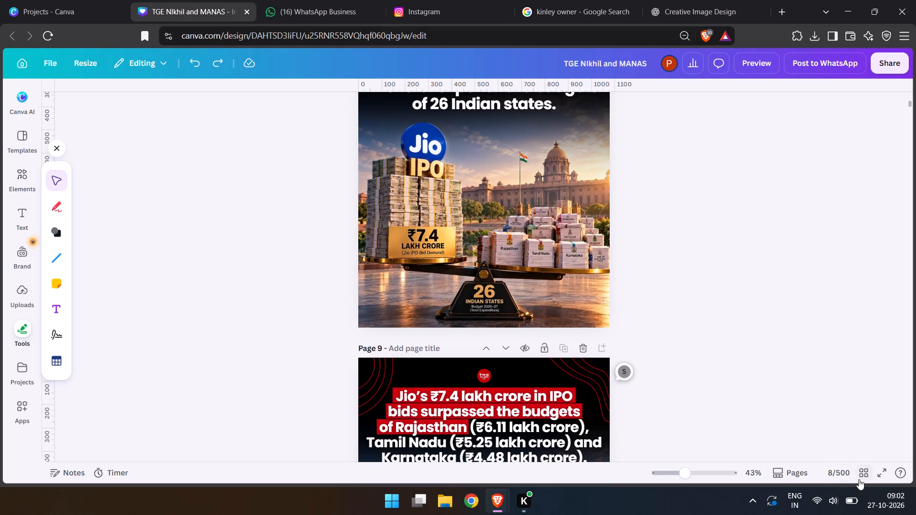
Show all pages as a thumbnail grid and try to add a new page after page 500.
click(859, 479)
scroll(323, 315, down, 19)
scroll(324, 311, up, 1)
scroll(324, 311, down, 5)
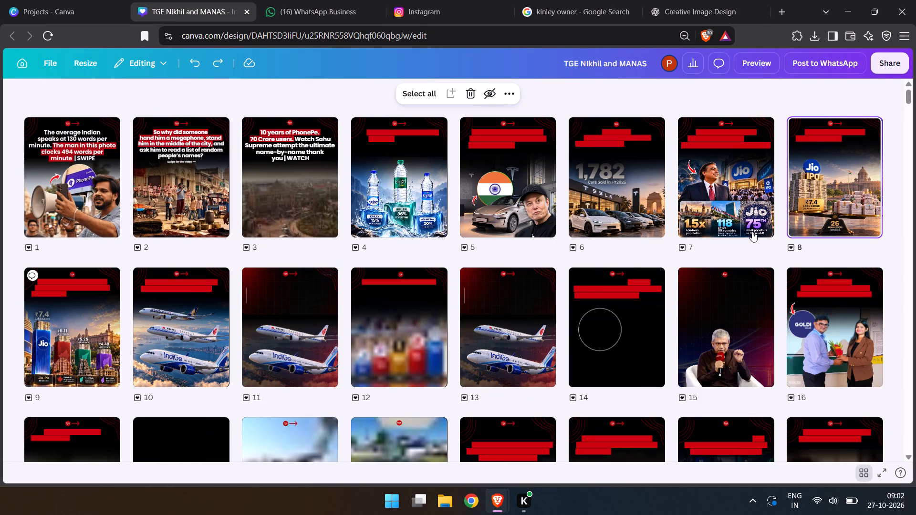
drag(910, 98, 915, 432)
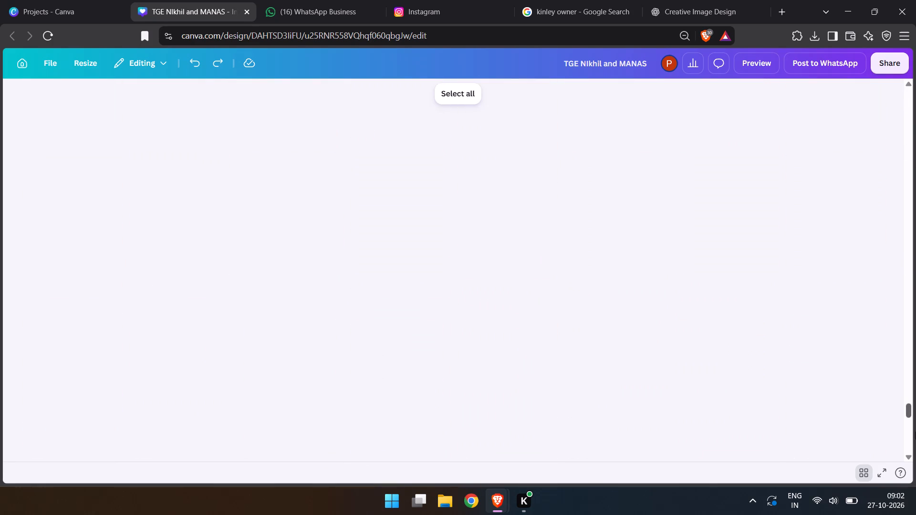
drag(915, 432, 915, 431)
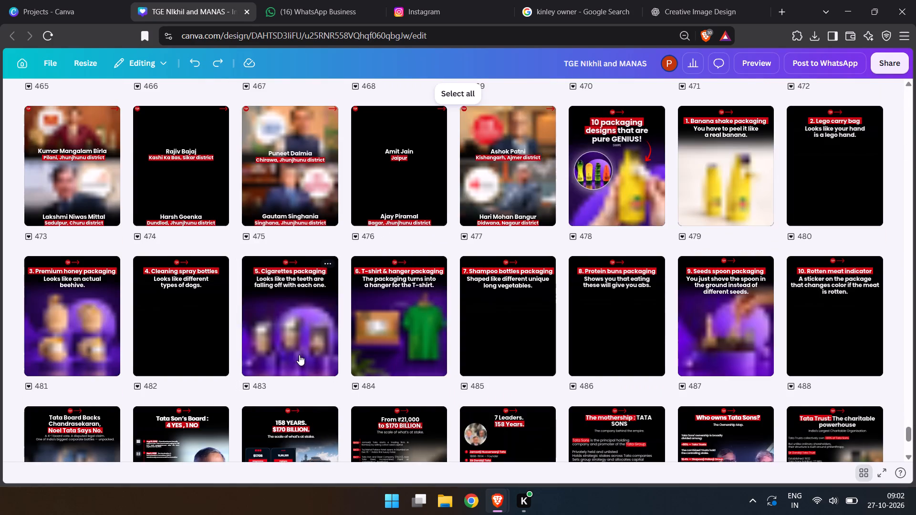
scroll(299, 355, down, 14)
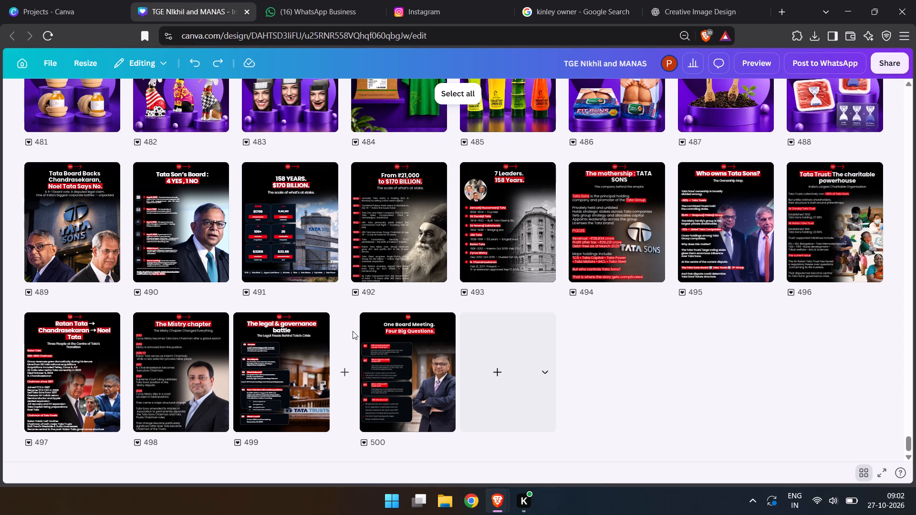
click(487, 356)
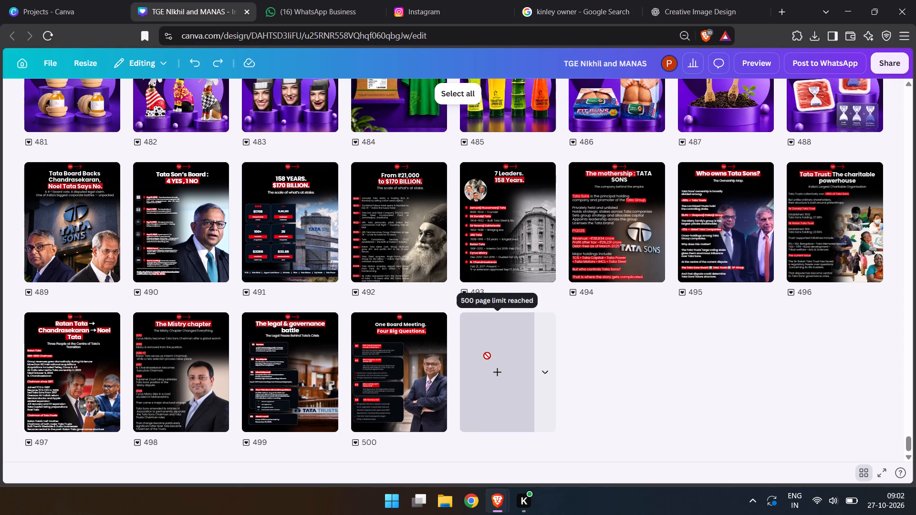
Look through the thumbnail grid from page 500 back to page 1, checking the existing and blank pages.
scroll(513, 319, up, 5)
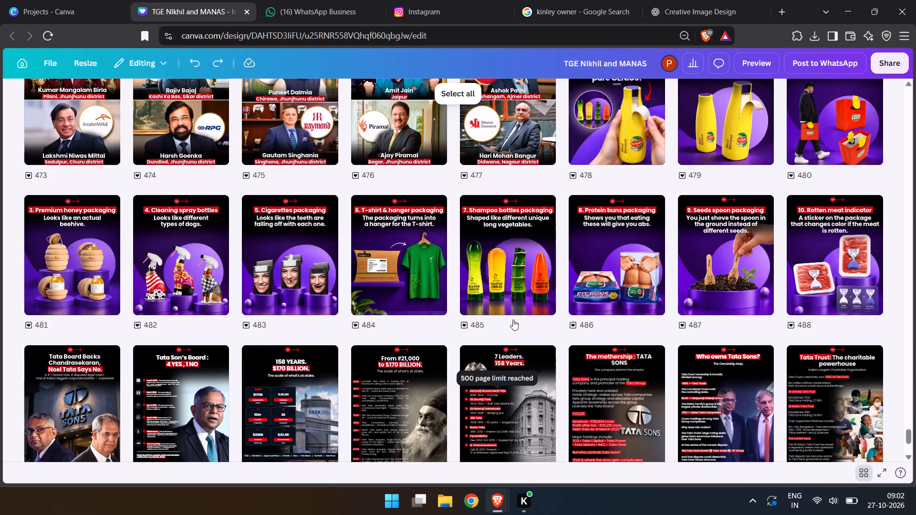
scroll(512, 319, up, 8)
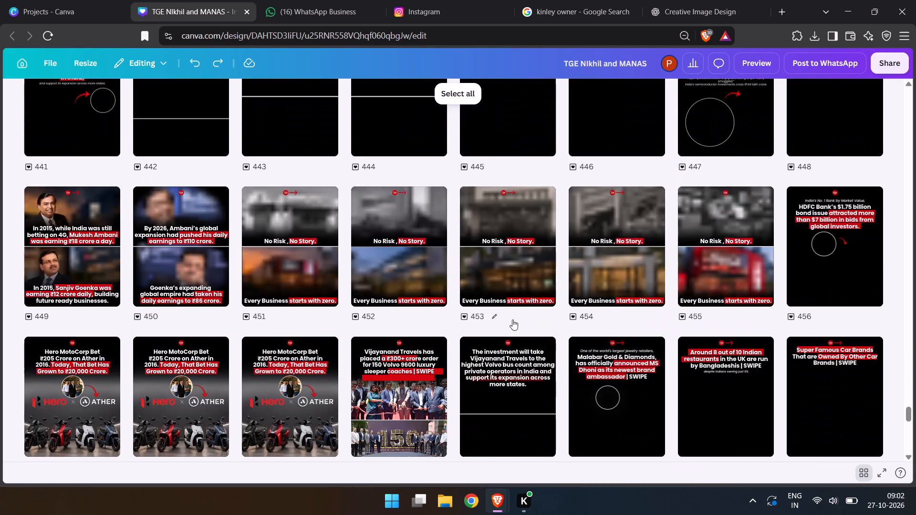
scroll(512, 319, up, 4)
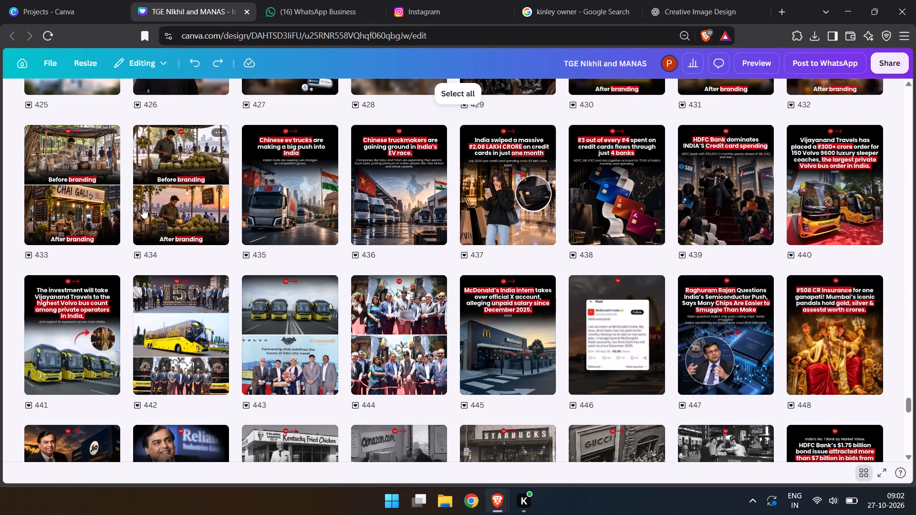
scroll(143, 208, up, 12)
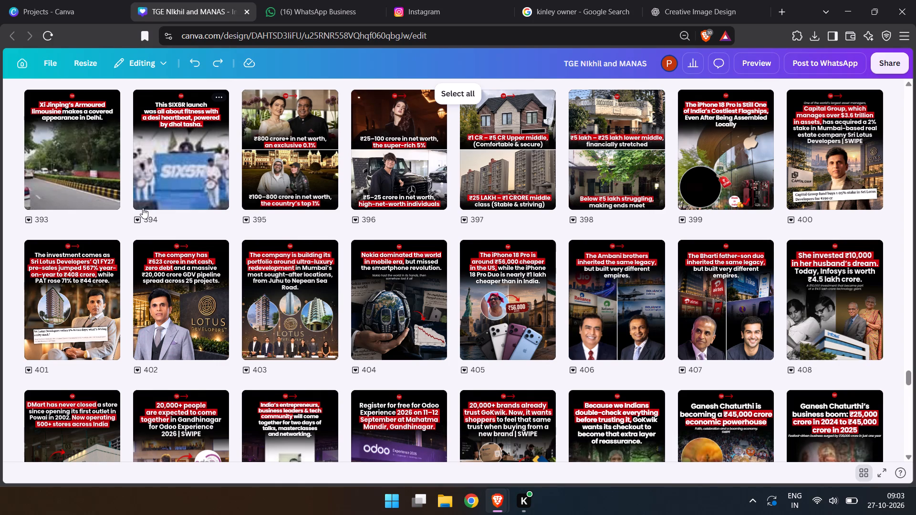
scroll(143, 208, up, 4)
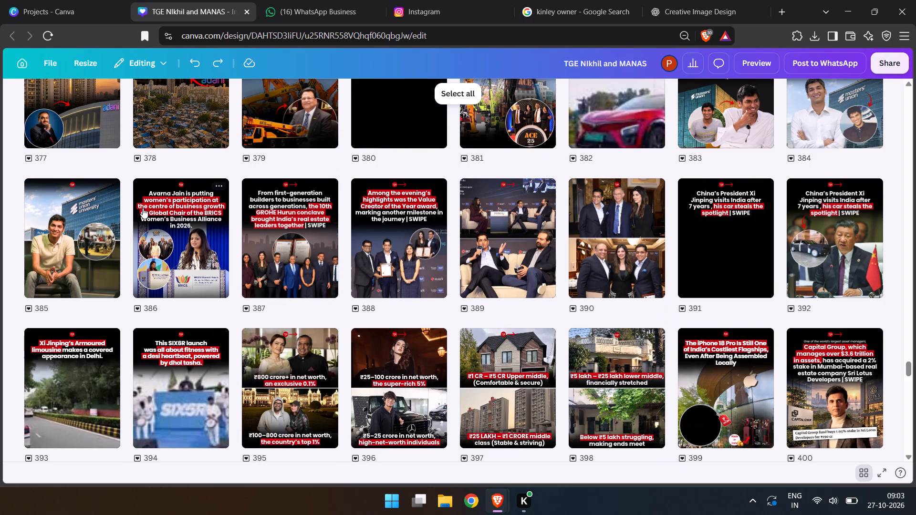
scroll(143, 208, up, 1)
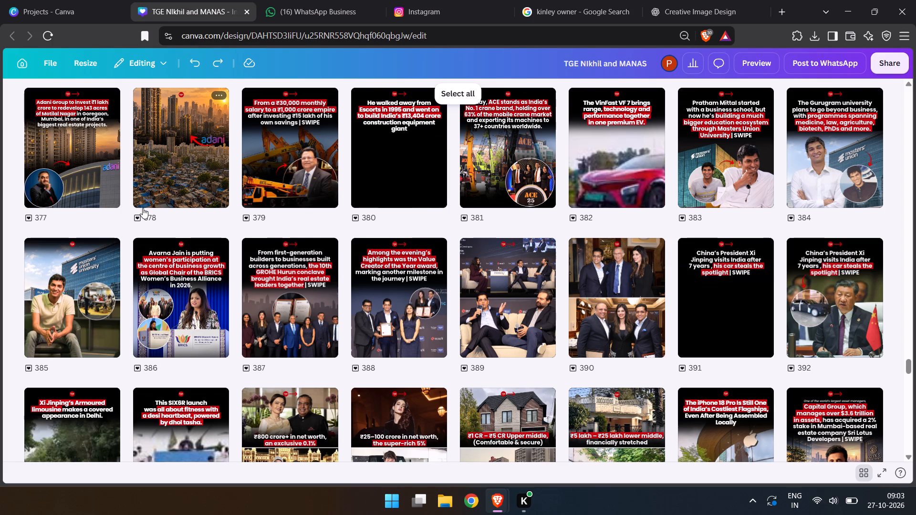
scroll(143, 208, up, 1)
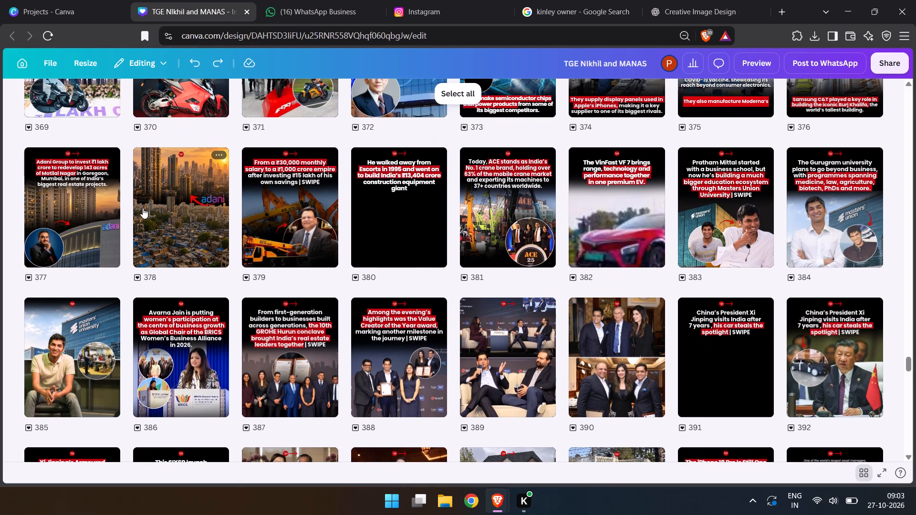
scroll(143, 208, up, 1)
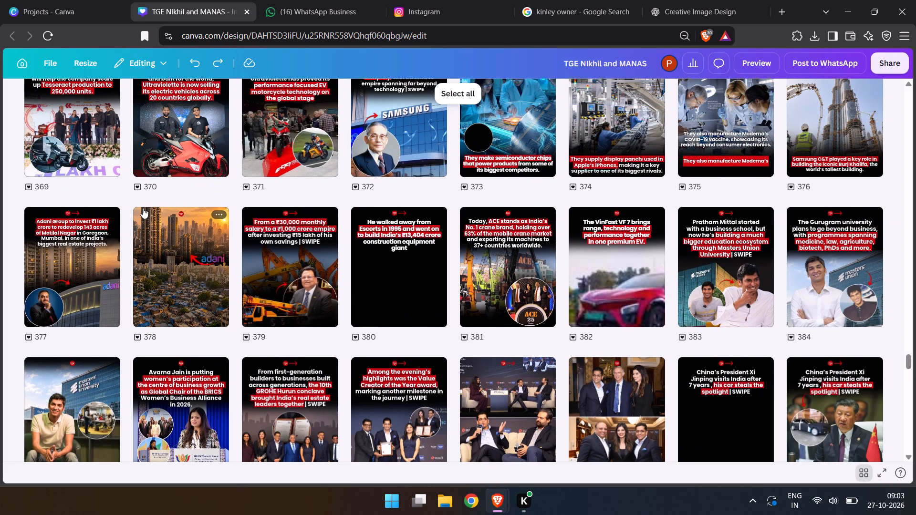
scroll(143, 208, up, 2)
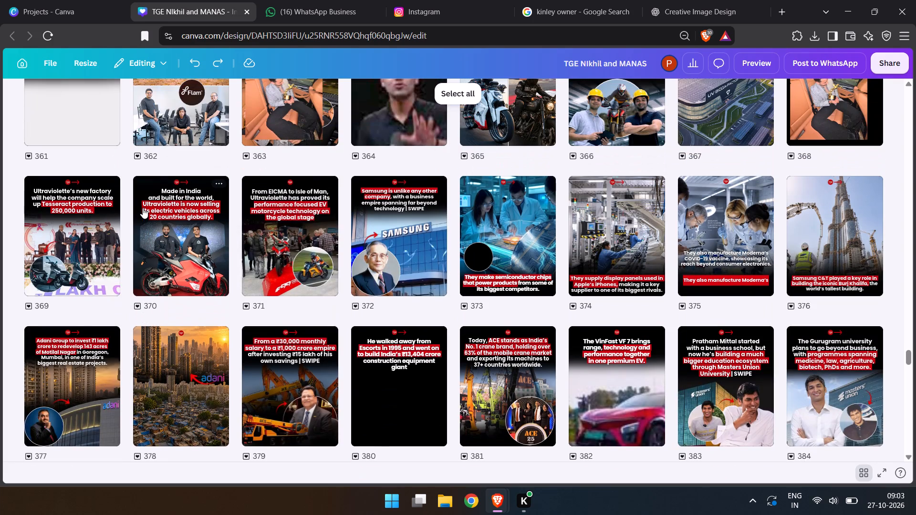
scroll(144, 216, up, 4)
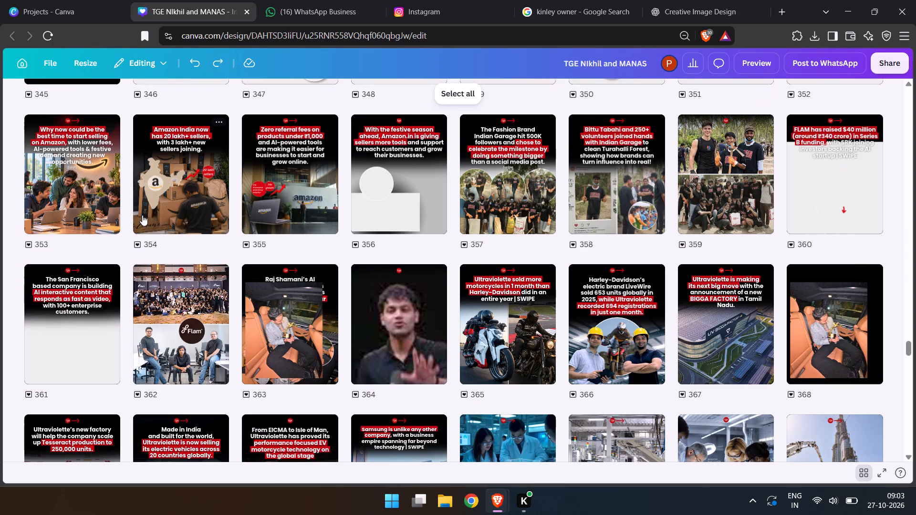
scroll(142, 215, up, 13)
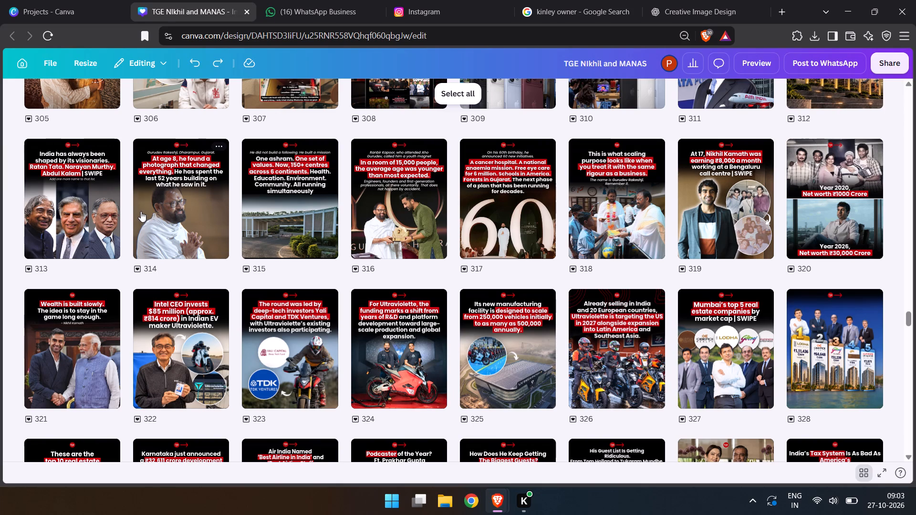
scroll(141, 208, up, 3)
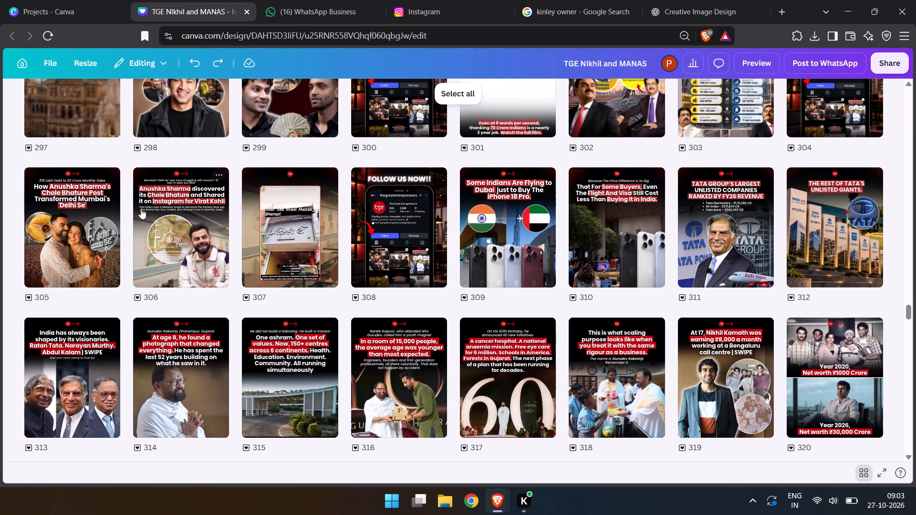
scroll(142, 209, up, 2)
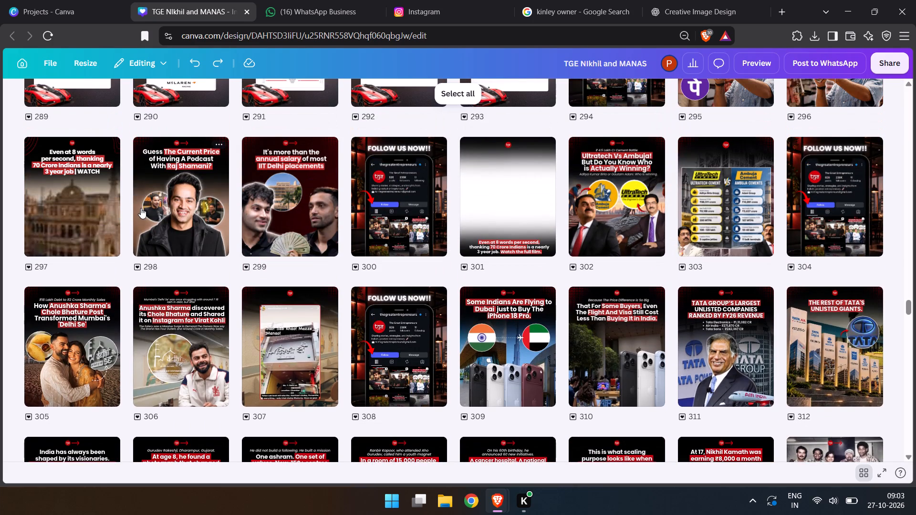
scroll(141, 208, up, 3)
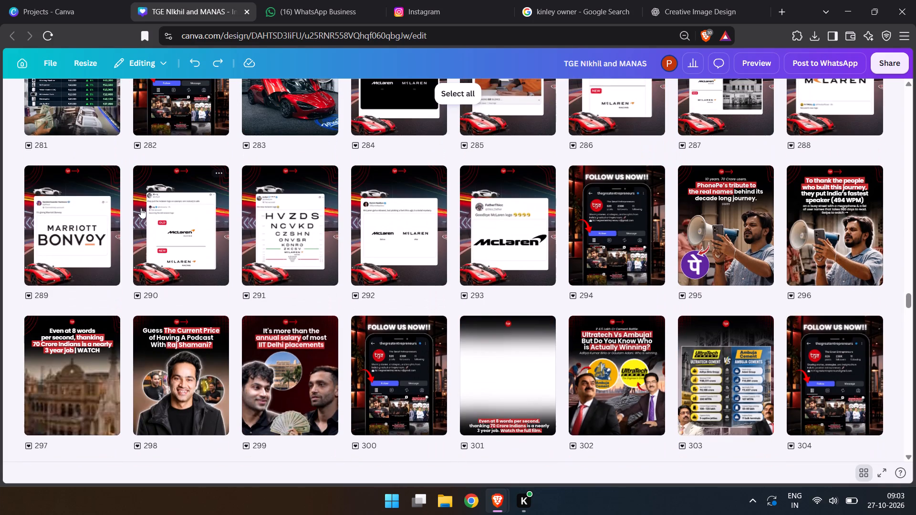
scroll(141, 208, up, 1)
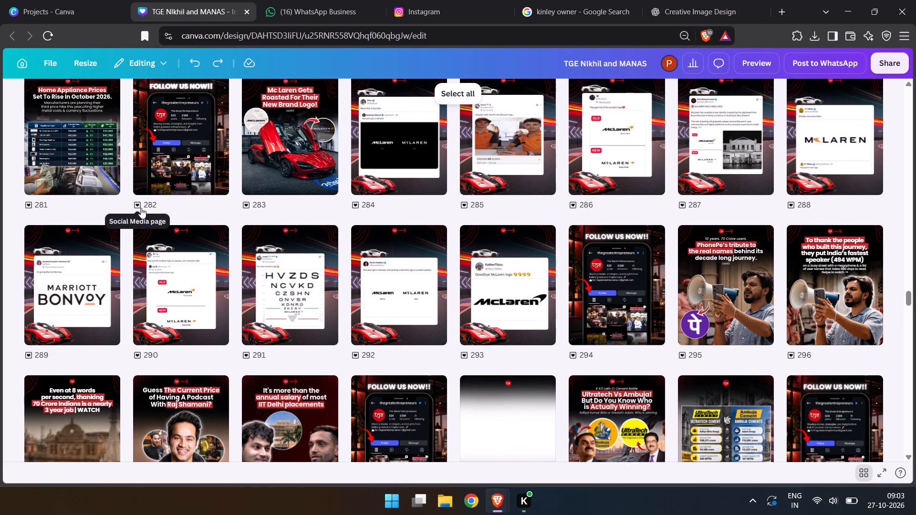
scroll(141, 208, up, 2)
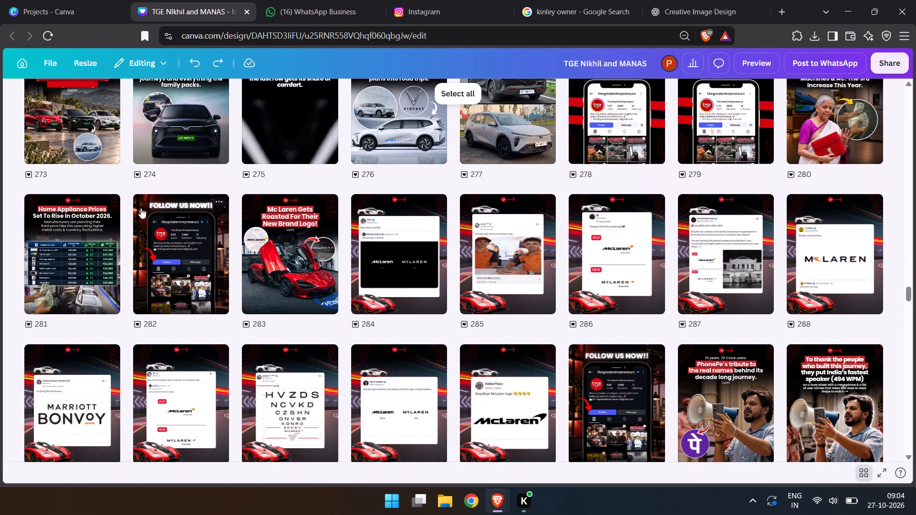
scroll(141, 208, up, 1)
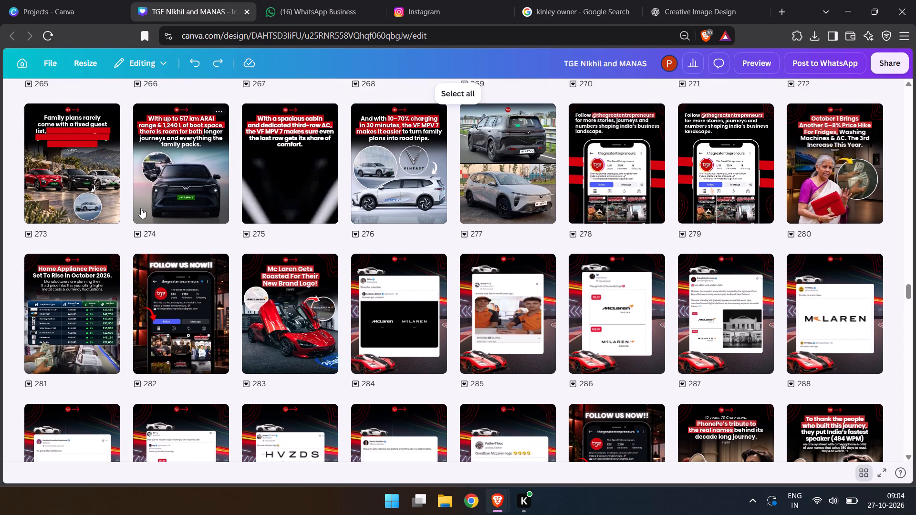
scroll(141, 208, up, 1)
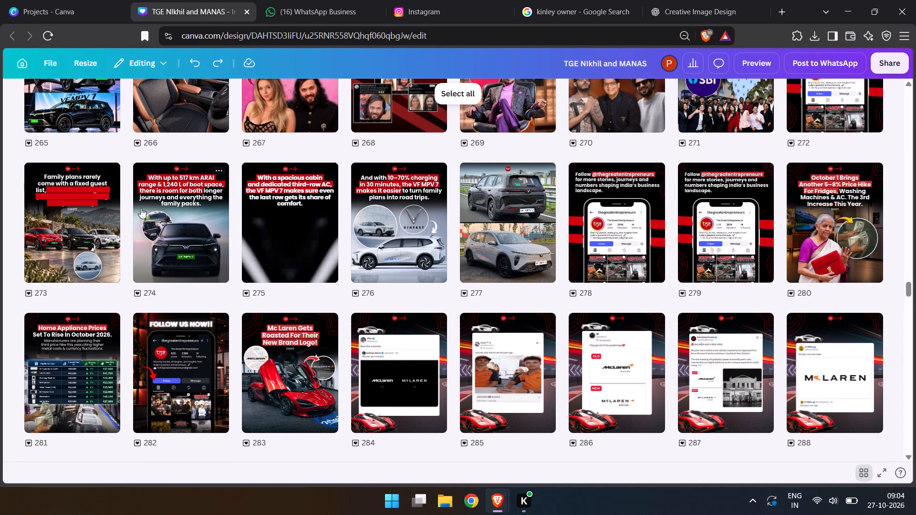
scroll(141, 208, up, 3)
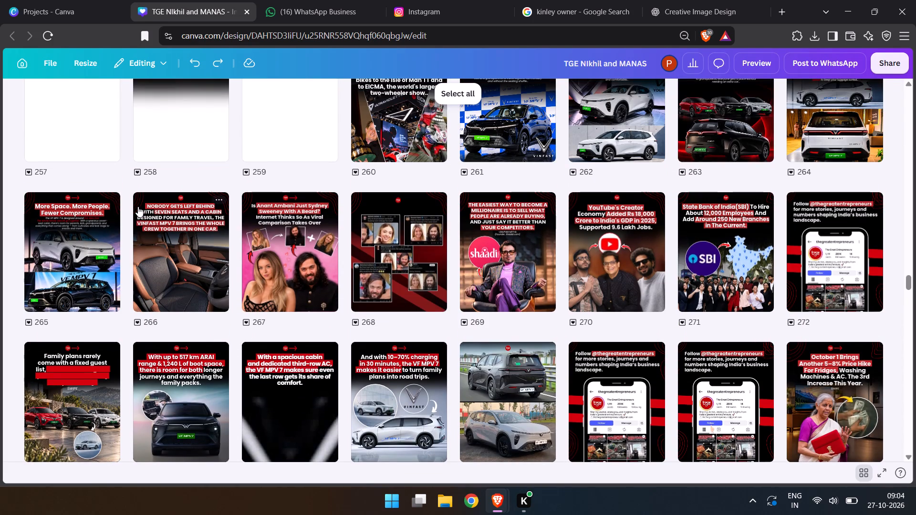
scroll(138, 206, up, 5)
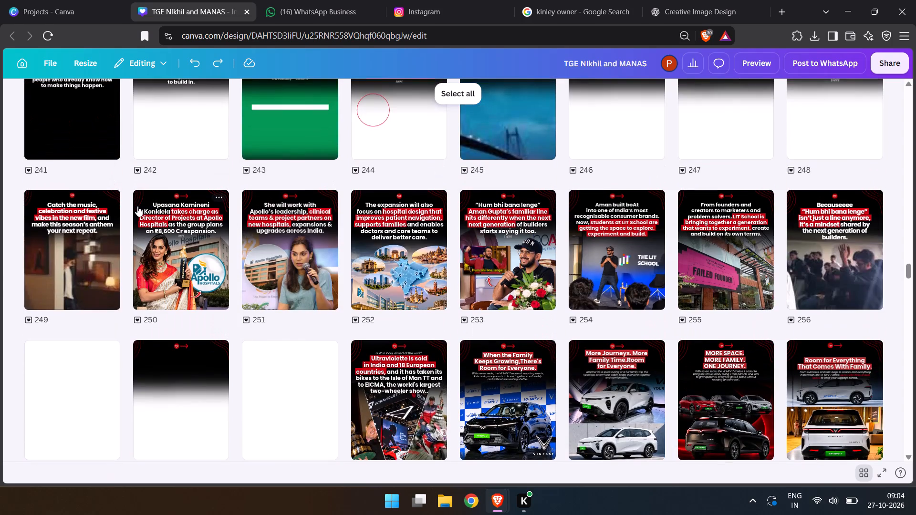
scroll(137, 206, up, 6)
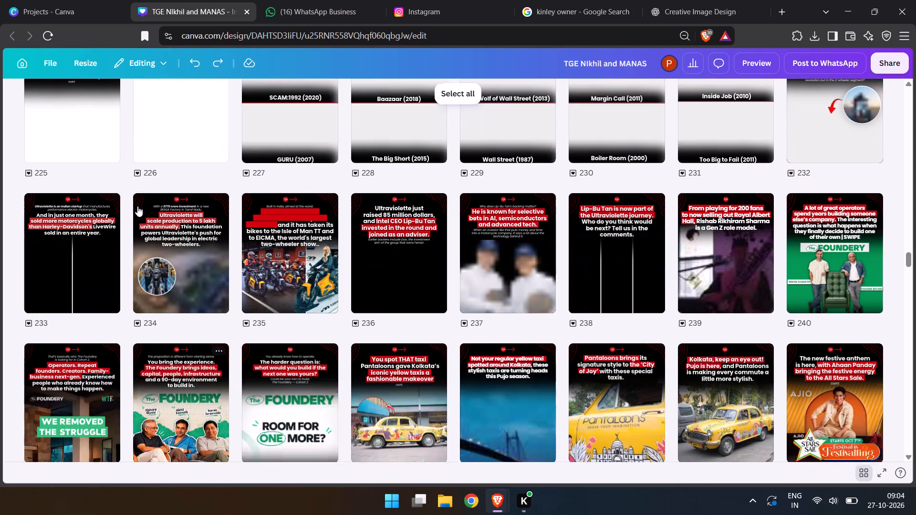
scroll(137, 206, up, 10)
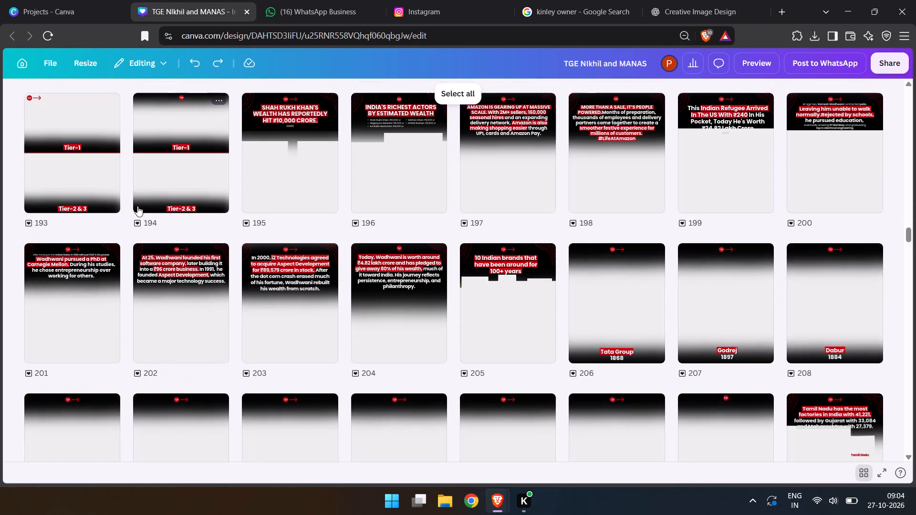
scroll(137, 206, up, 19)
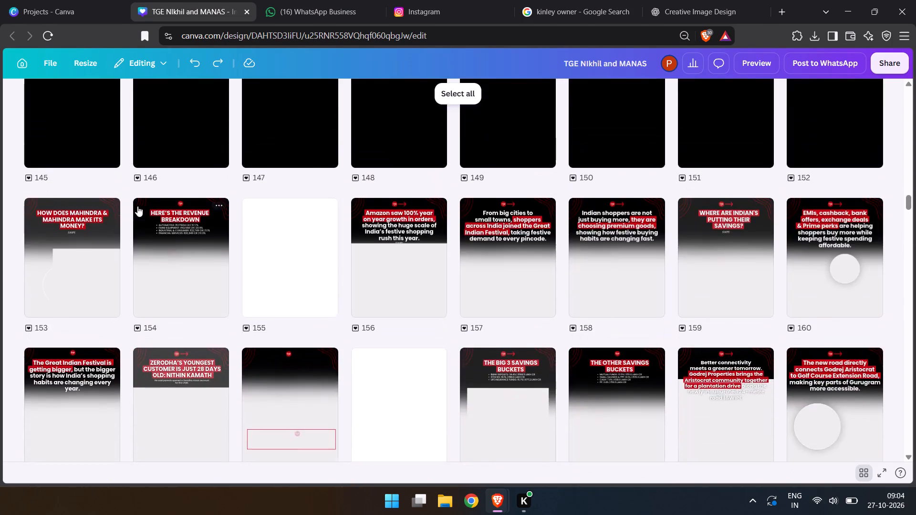
scroll(137, 206, up, 4)
scroll(137, 206, up, 20)
scroll(137, 206, up, 20)
scroll(137, 206, up, 2)
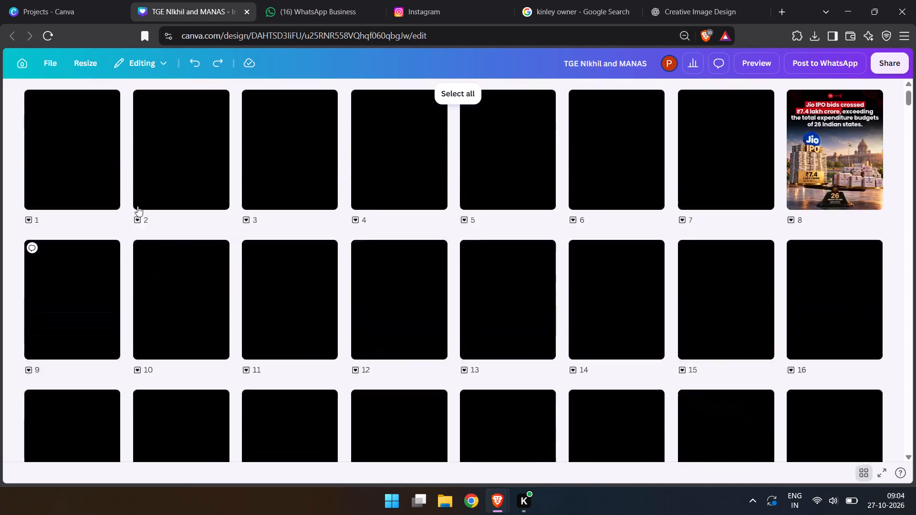
scroll(137, 206, up, 15)
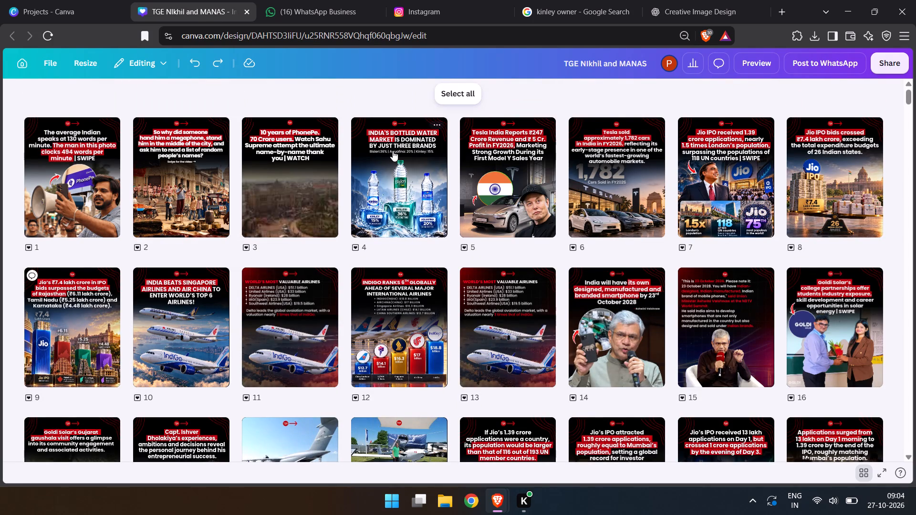
Return from the grid to the bottled water post on page 4, ungroup its tge logo and arrow, and delete the arrow.
click(395, 177)
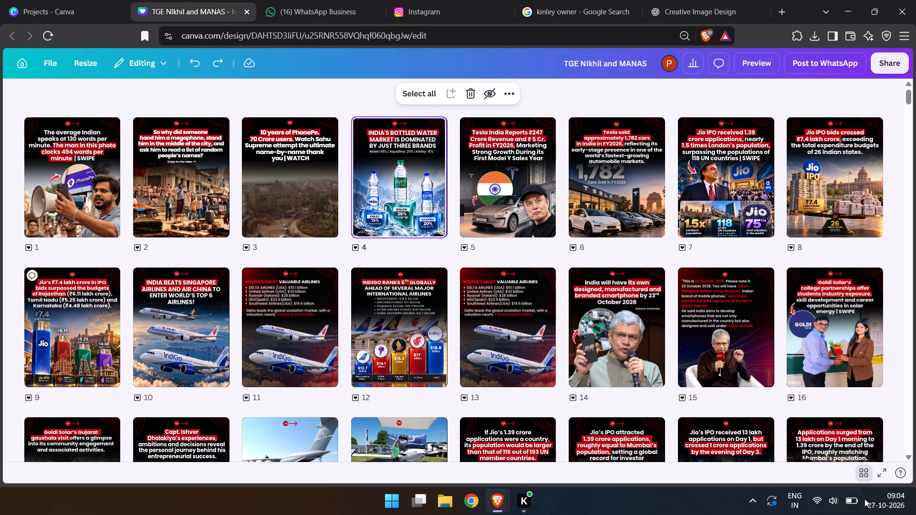
click(867, 477)
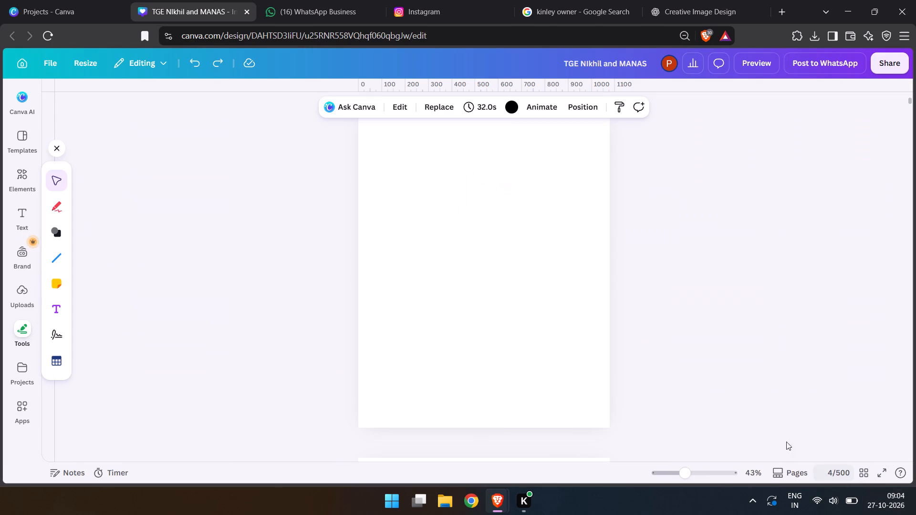
click(495, 129)
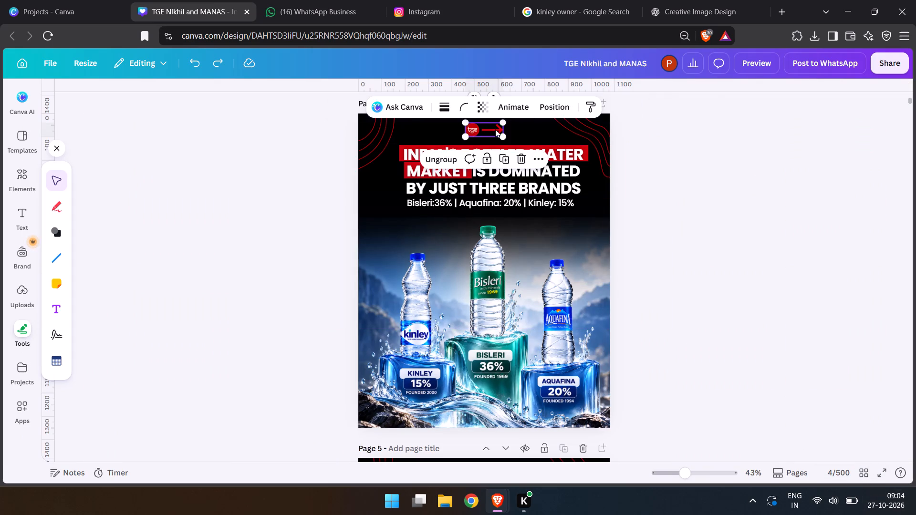
scroll(495, 129, up, 1)
click(450, 223)
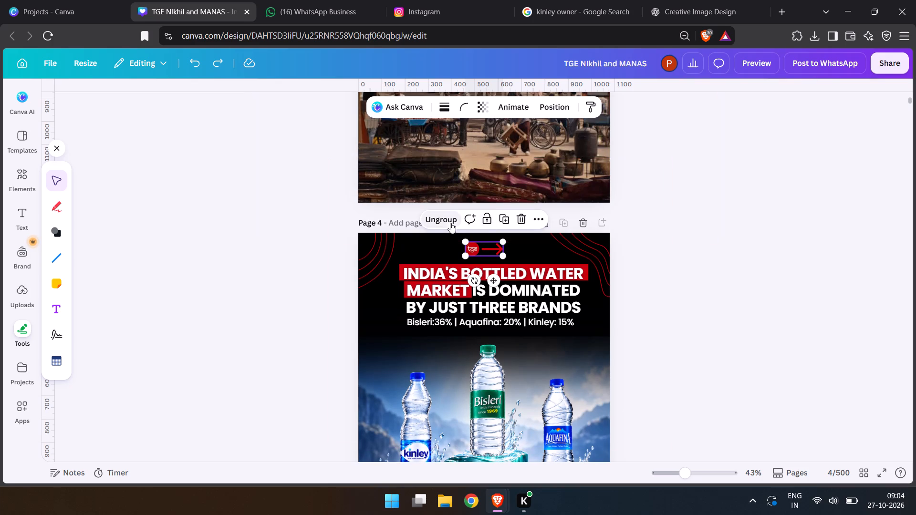
click(273, 246)
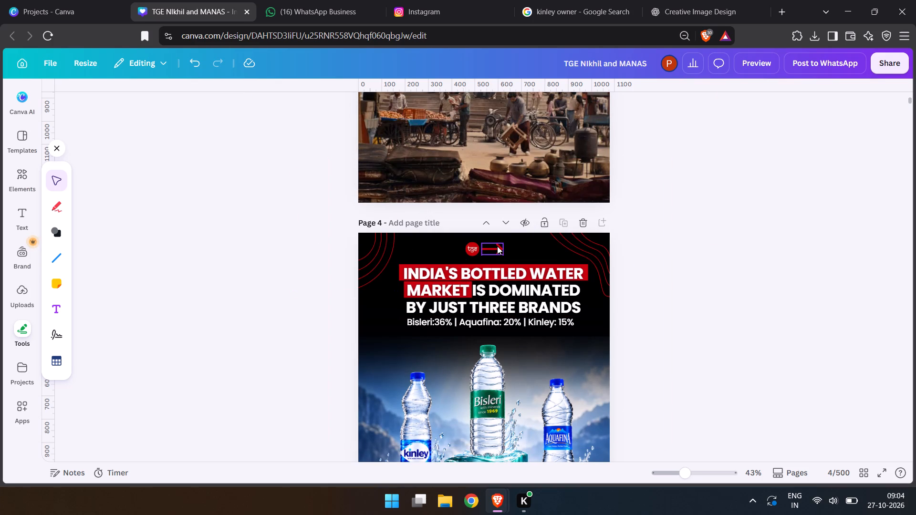
click(497, 246)
click(535, 219)
Move the tge logo to the horizontal centre of page 4 above the heading and check the whole post.
drag(472, 247, 485, 247)
double_click(283, 229)
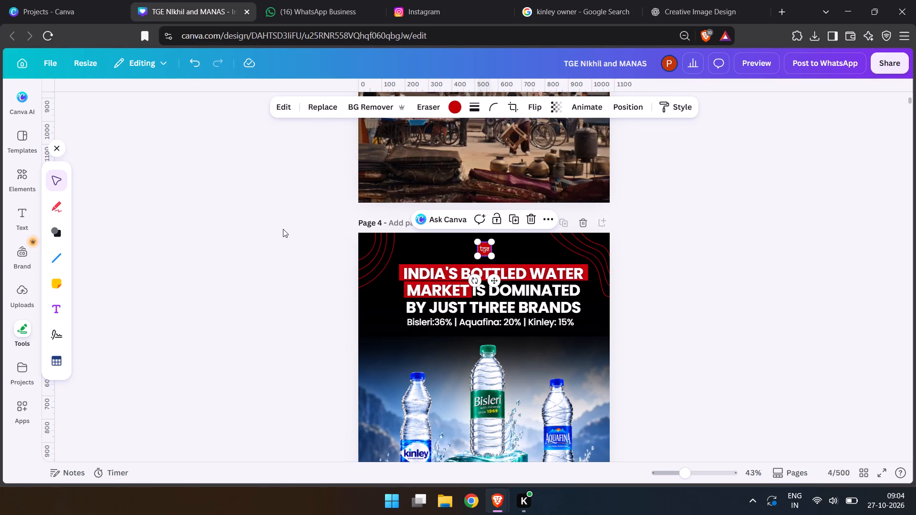
scroll(283, 229, down, 1)
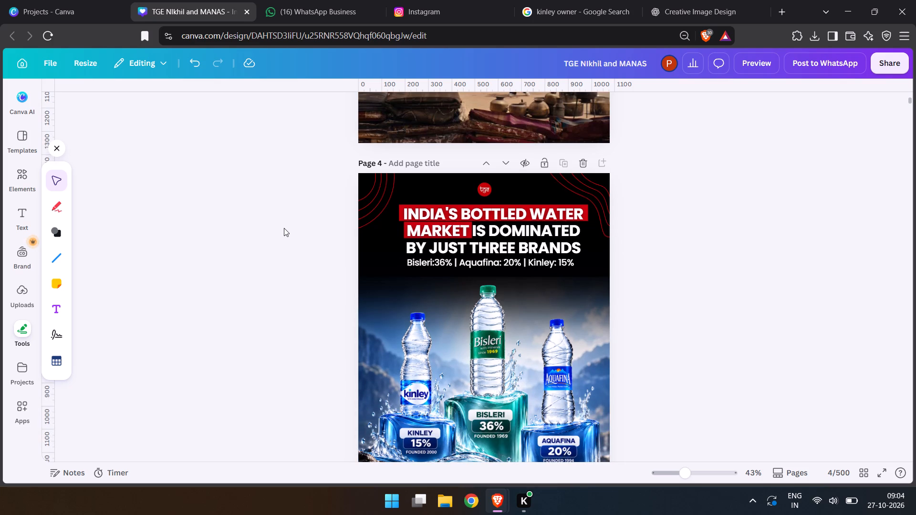
scroll(284, 228, down, 2)
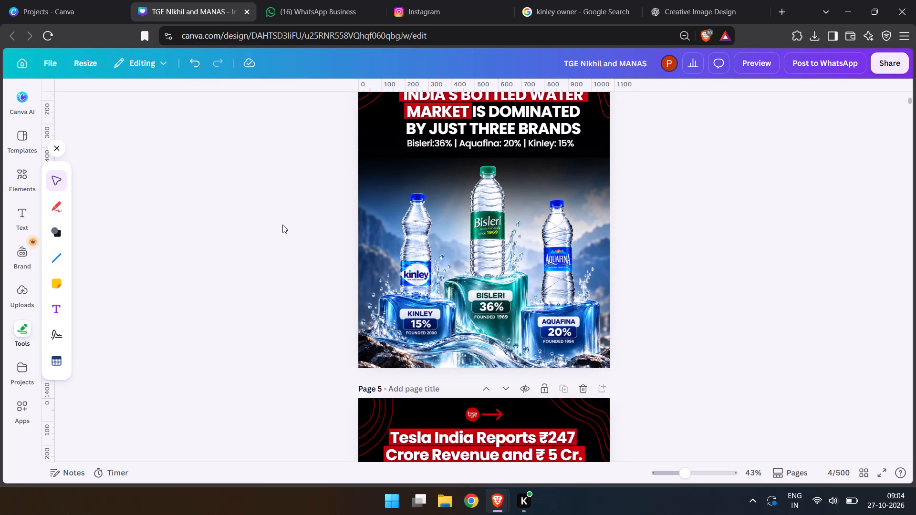
scroll(257, 229, up, 1)
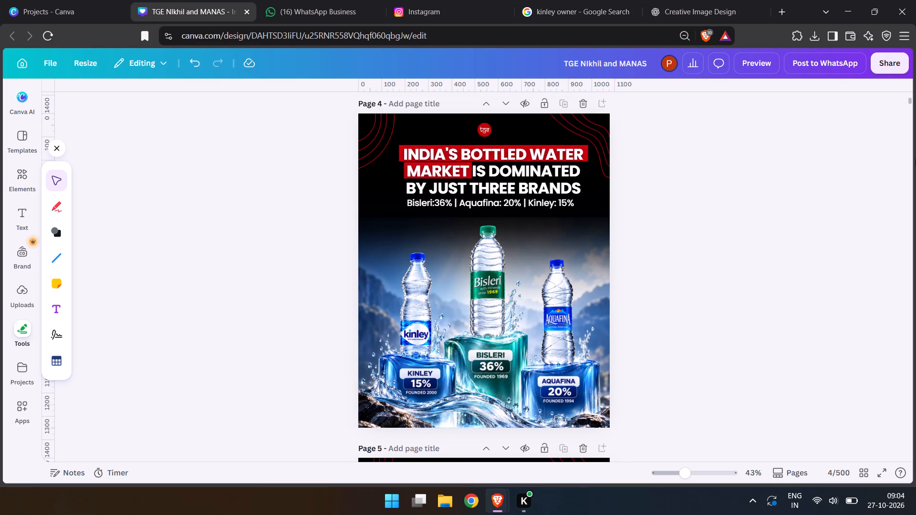
Set up the design's download as a PNG at size multiplier 3.125, limited to the current page 4.
click(883, 69)
click(729, 286)
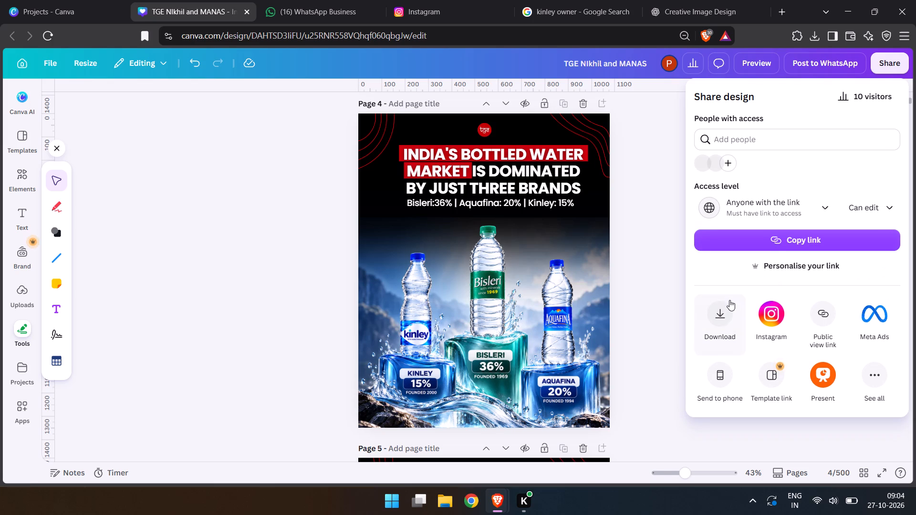
click(722, 307)
click(808, 273)
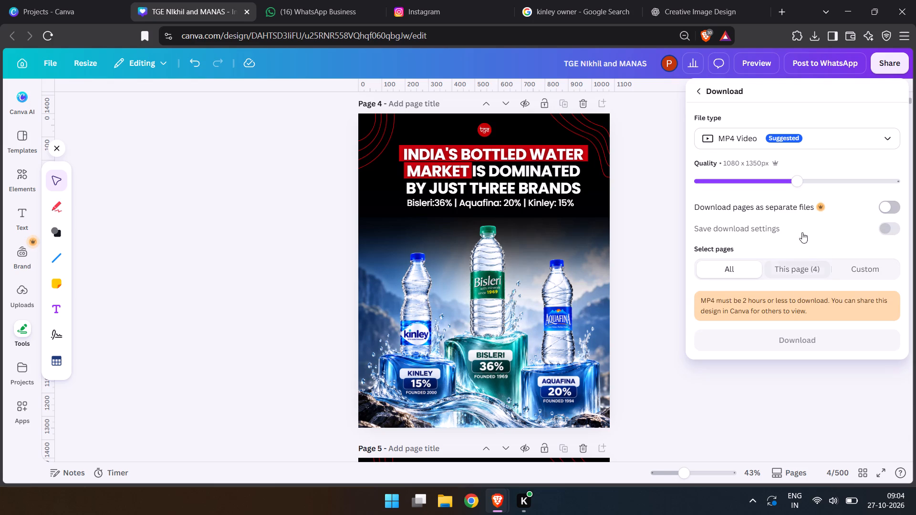
click(763, 142)
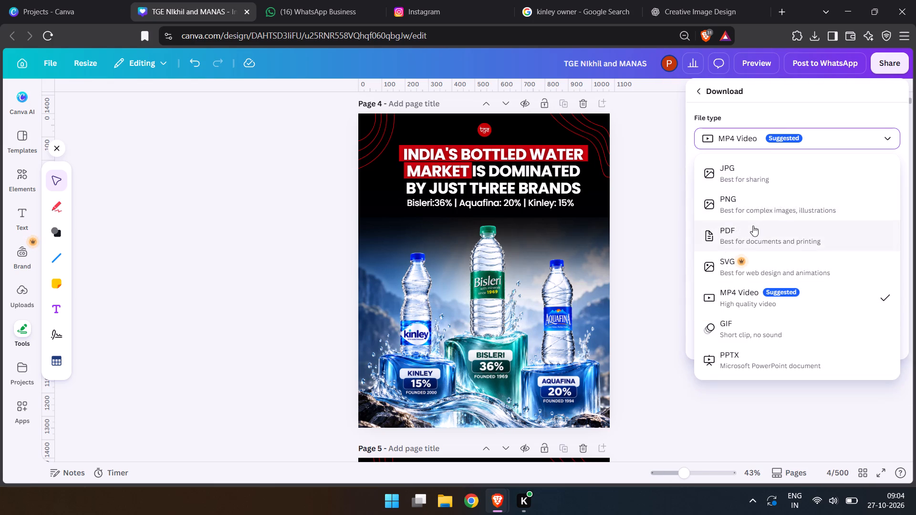
click(748, 206)
drag(760, 183, 915, 215)
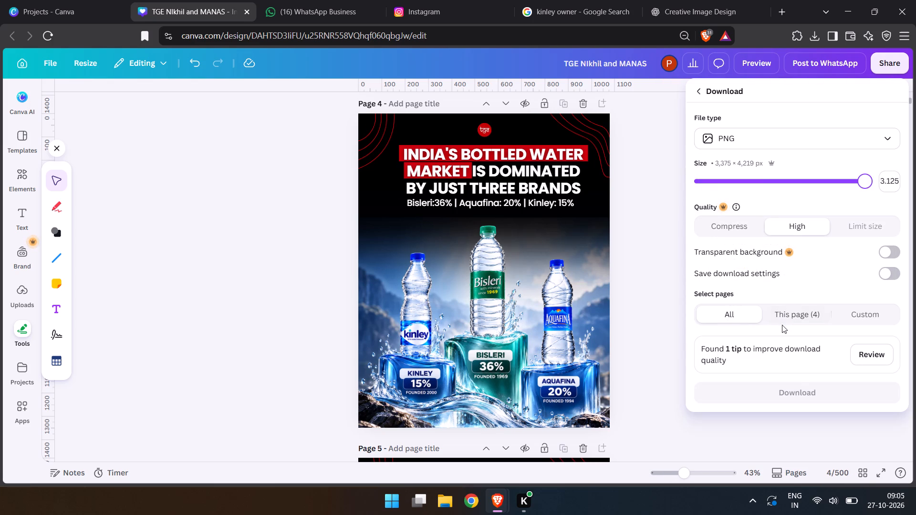
click(782, 319)
click(782, 311)
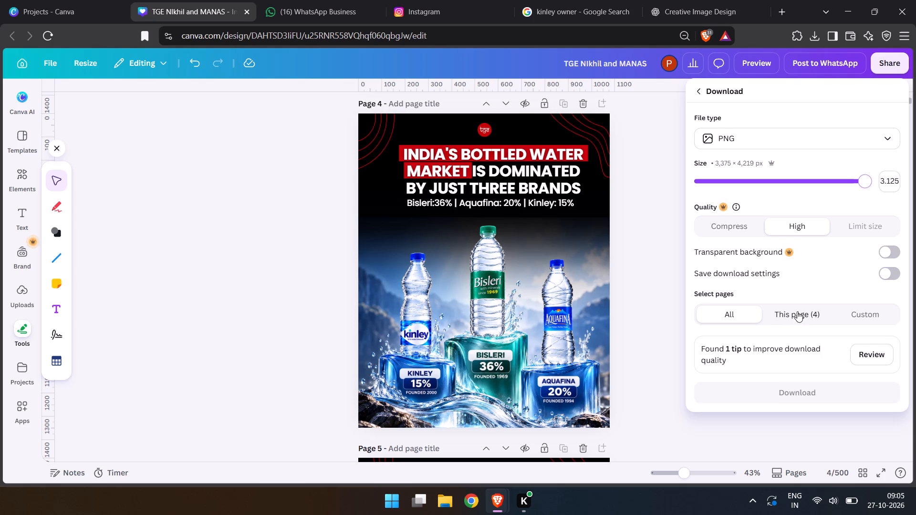
double_click(797, 311)
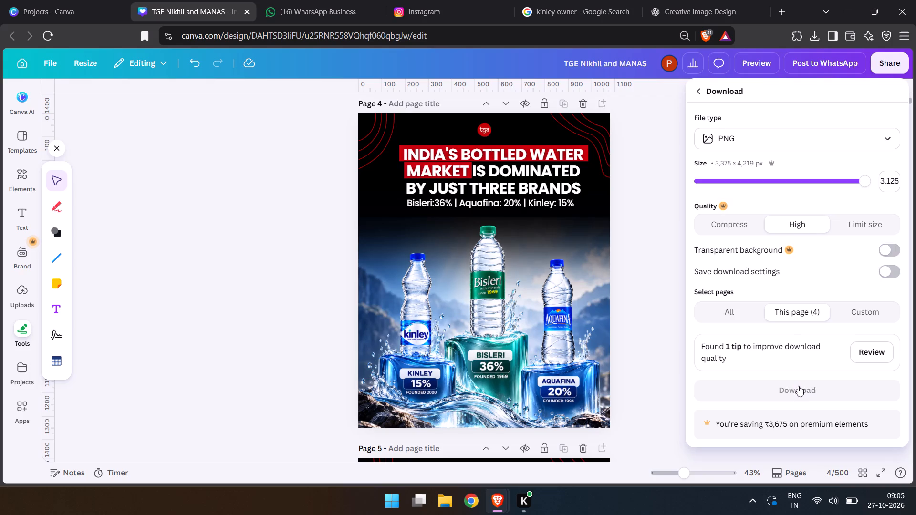
Download page 4 with the bottled water post as a PNG at the chosen settings.
click(800, 385)
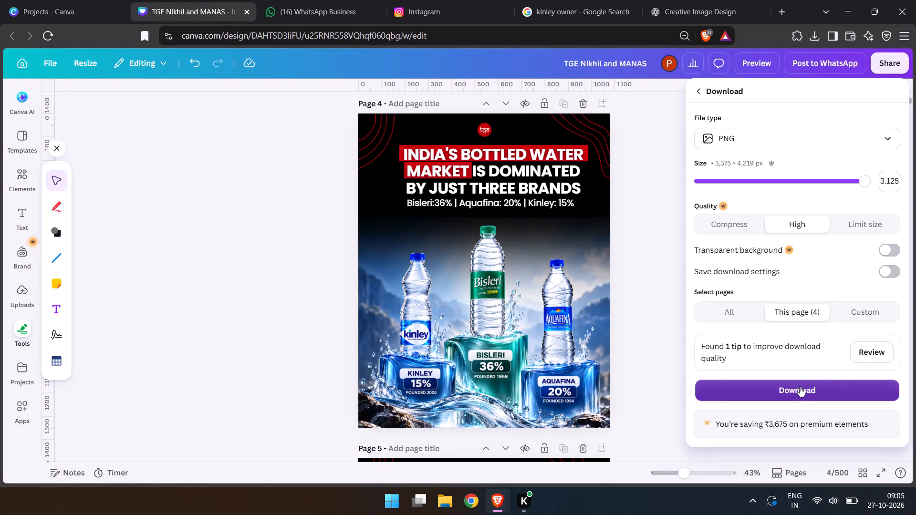
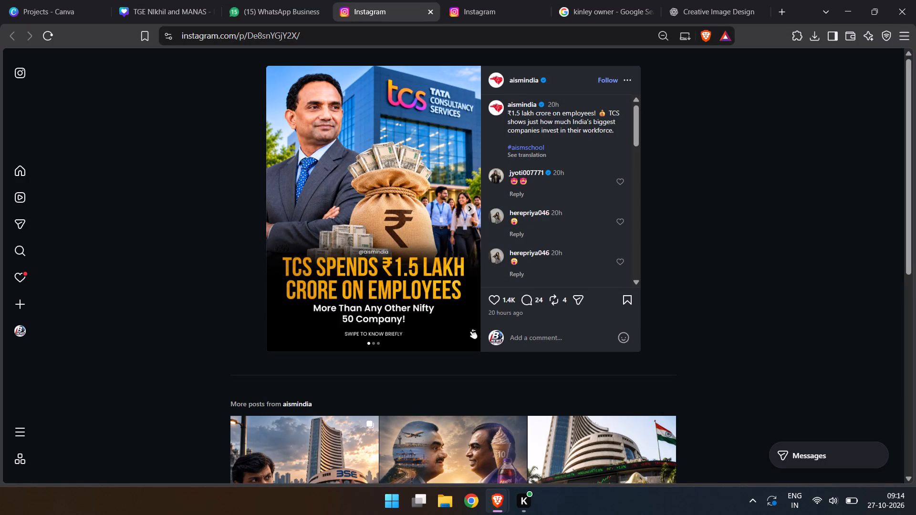
Capture a screenshot of the TCS ₹1.5 lakh crore on employees headline and subheading in the aismindia Instagram post.
key(shift+super+s)
drag(275, 249, 469, 324)
Switch to the Canva design and look through its pages from page 3 to page 26, checking the existing and blank posts.
click(163, 0)
scroll(396, 256, up, 4)
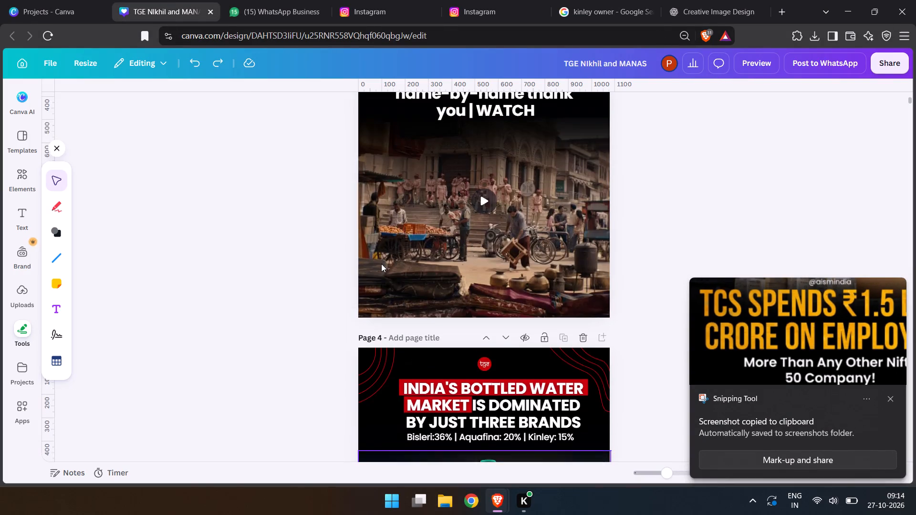
scroll(381, 264, down, 18)
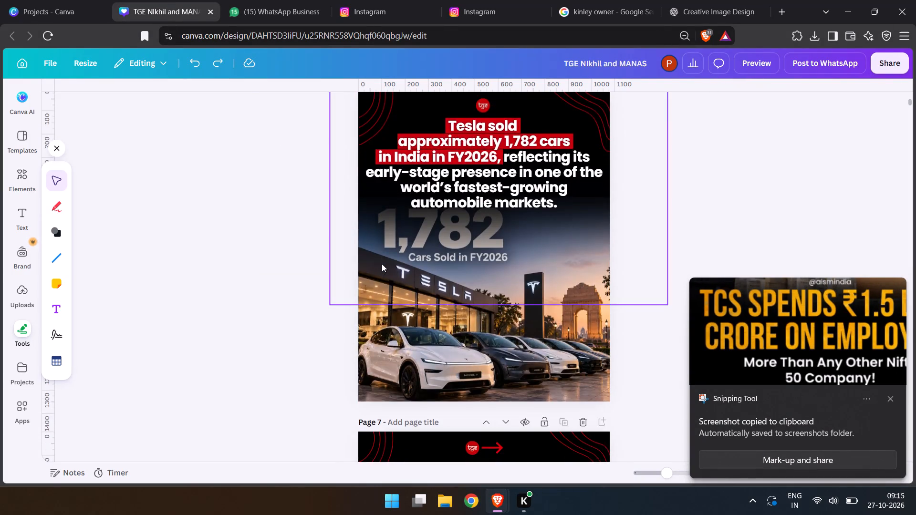
scroll(382, 264, down, 2)
scroll(335, 269, down, 12)
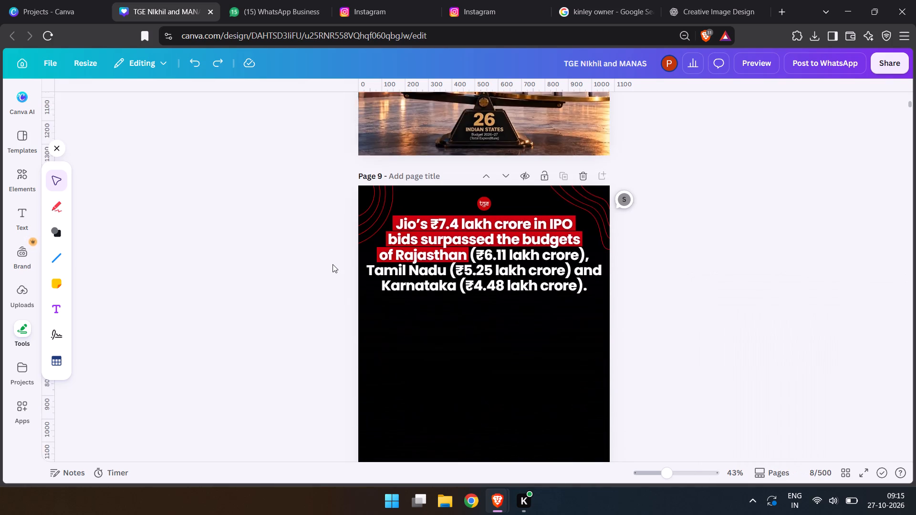
scroll(333, 264, down, 5)
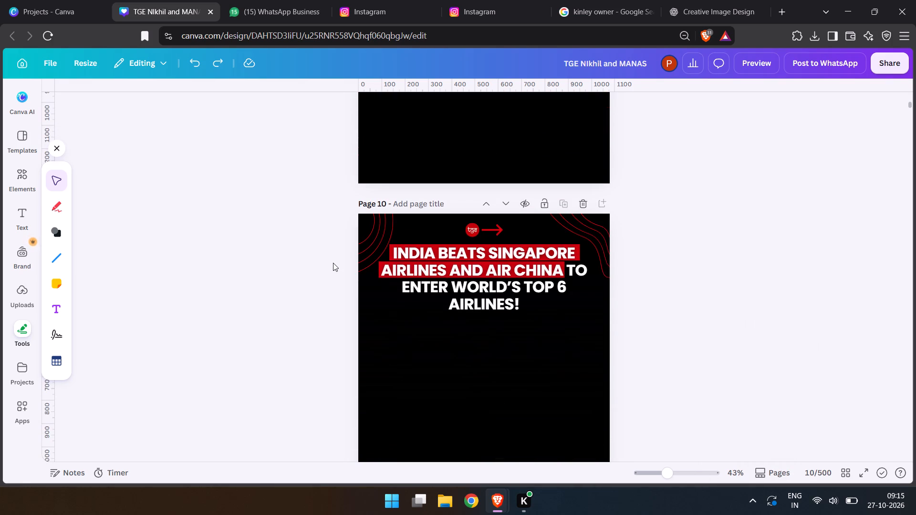
scroll(332, 257, down, 11)
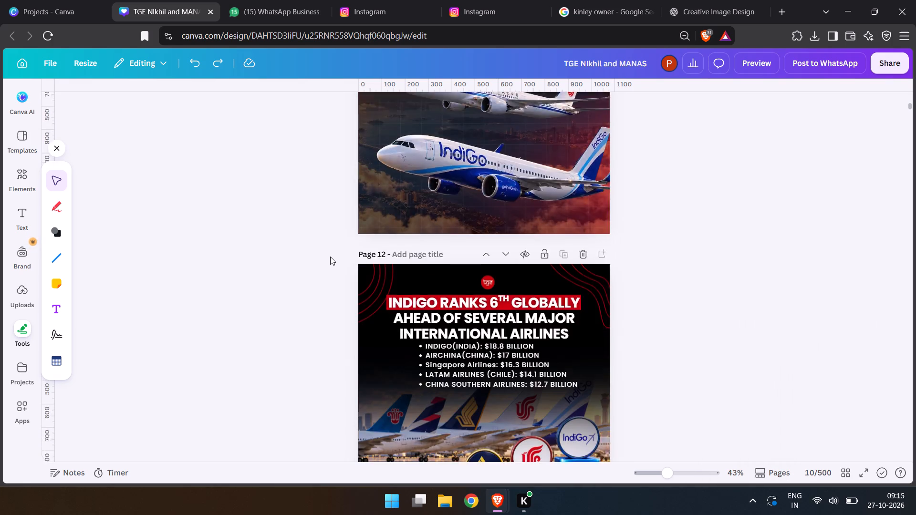
scroll(327, 257, down, 12)
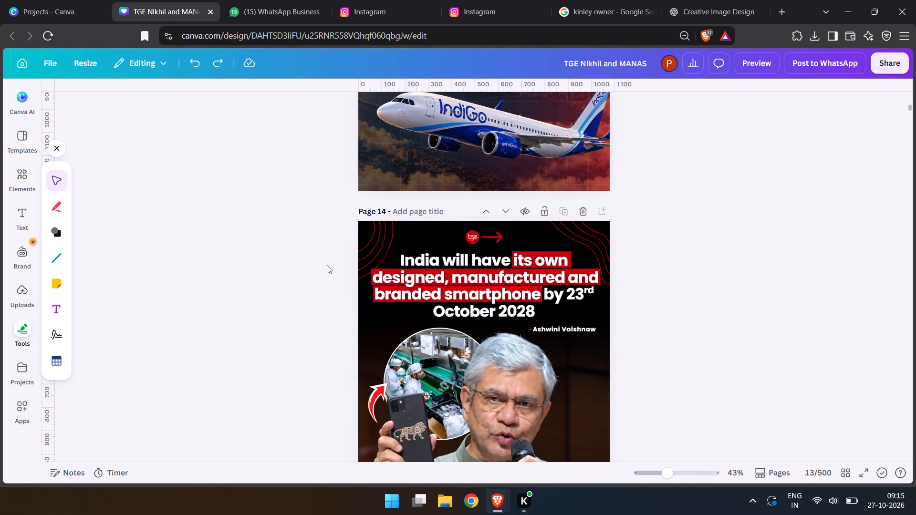
scroll(340, 260, down, 8)
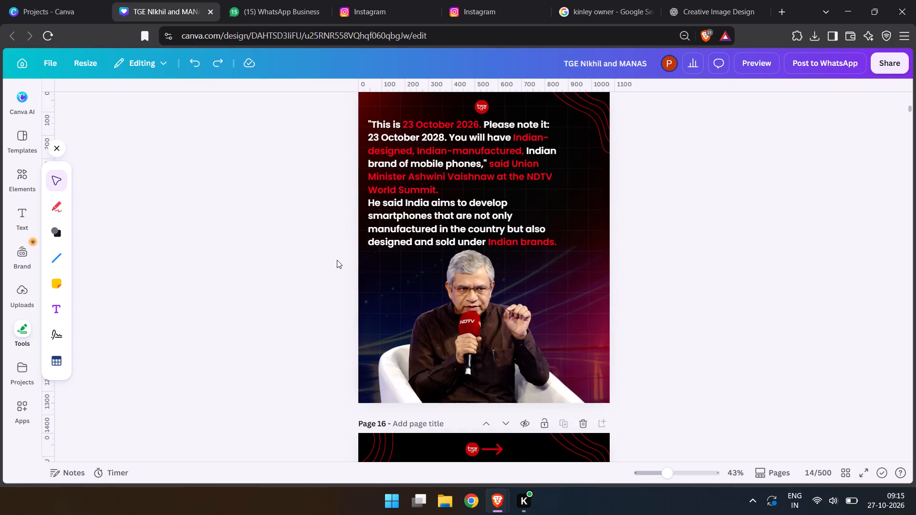
scroll(337, 260, down, 13)
scroll(335, 258, down, 8)
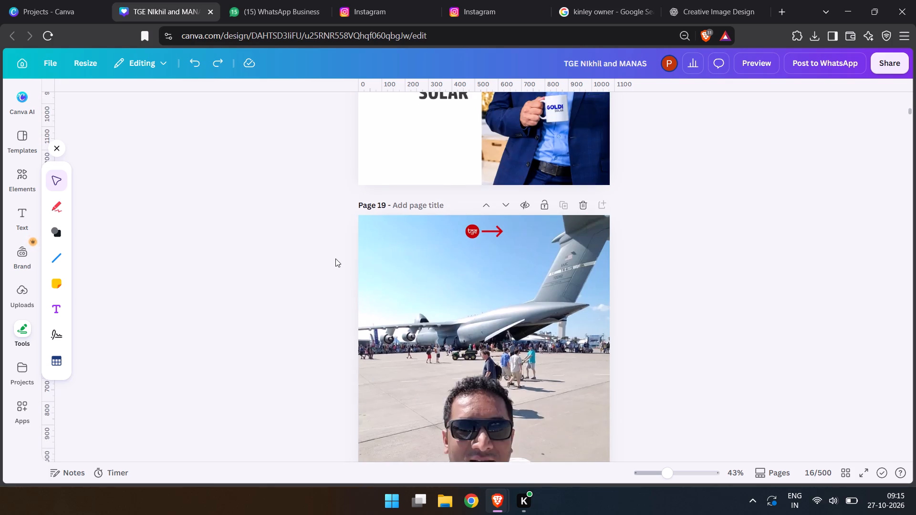
scroll(335, 258, down, 16)
scroll(334, 258, down, 10)
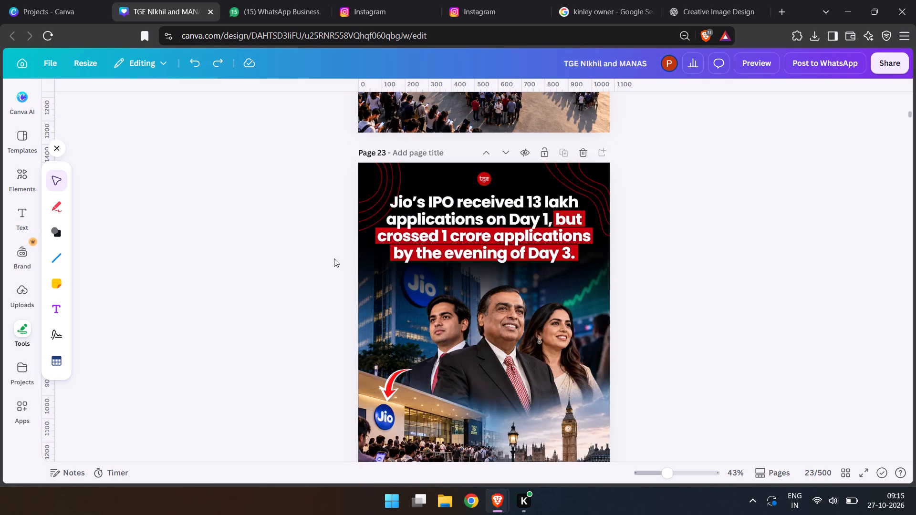
scroll(334, 258, down, 13)
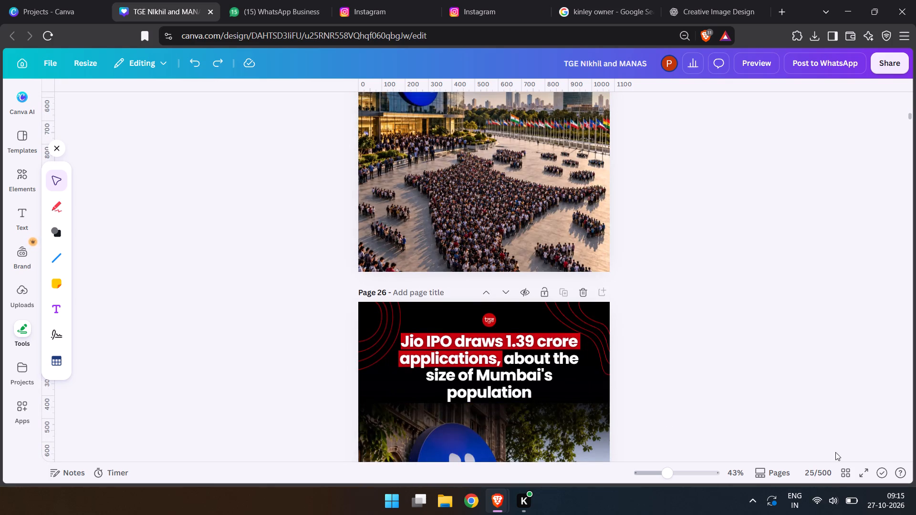
Open the page grid and go to the pages around 359.
click(846, 474)
scroll(373, 292, down, 8)
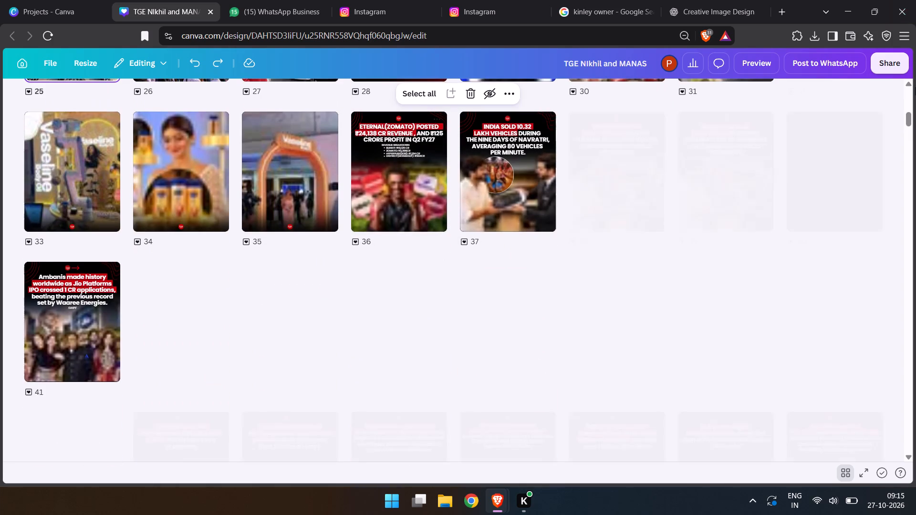
drag(906, 114, 915, 171)
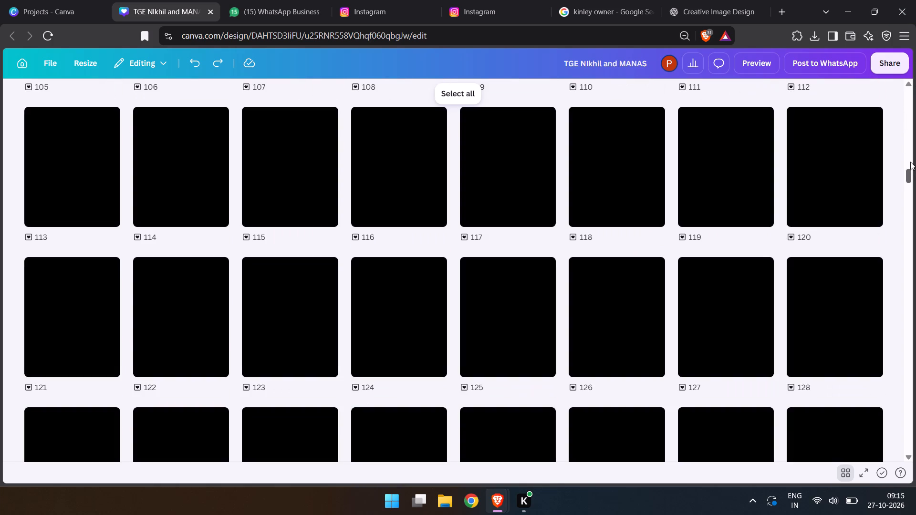
drag(912, 175, 905, 339)
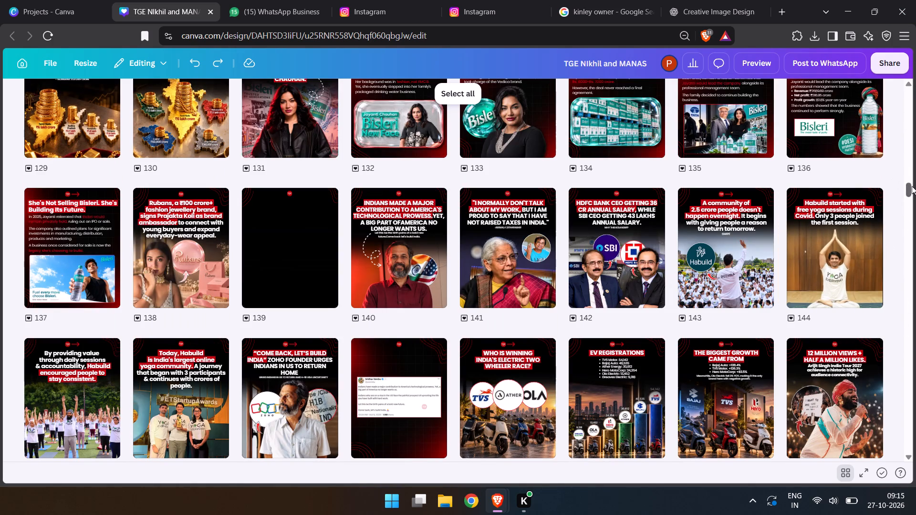
drag(908, 187, 915, 335)
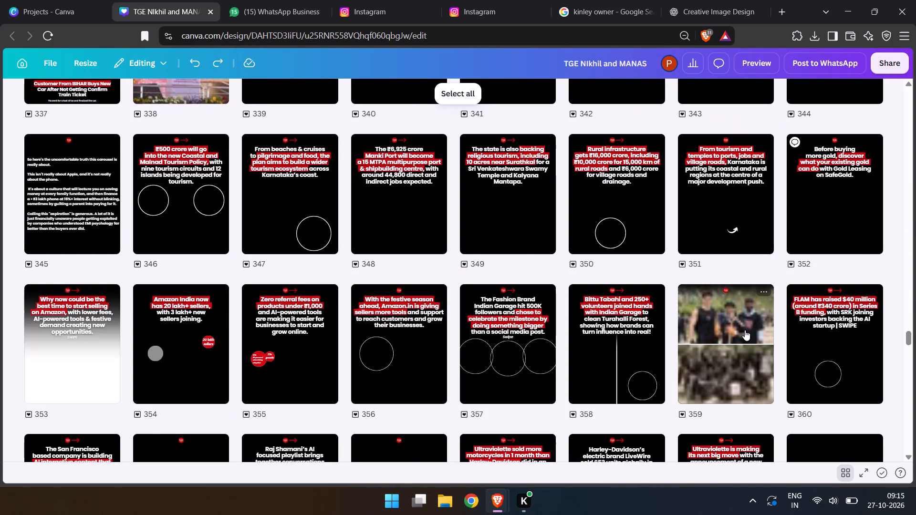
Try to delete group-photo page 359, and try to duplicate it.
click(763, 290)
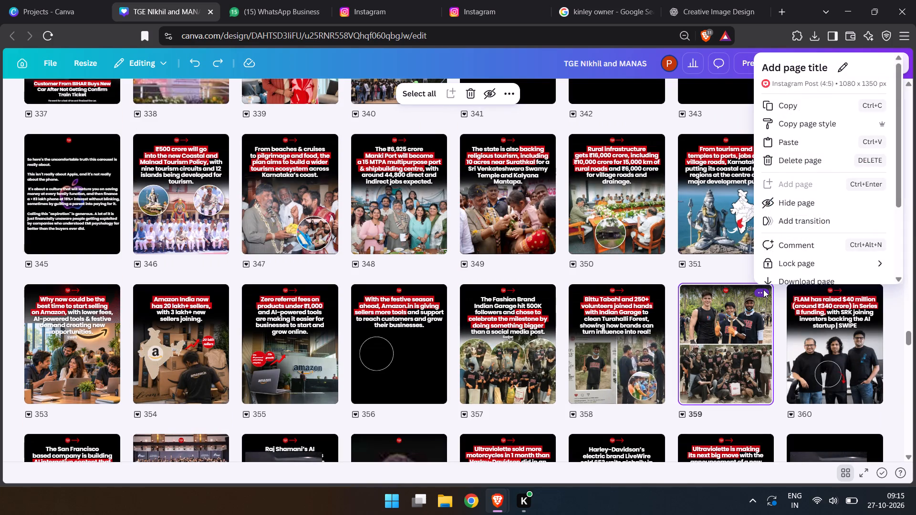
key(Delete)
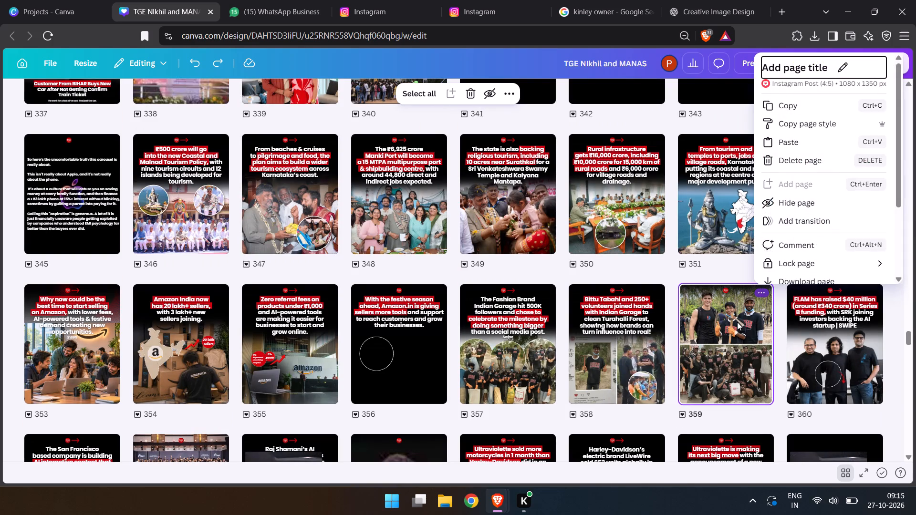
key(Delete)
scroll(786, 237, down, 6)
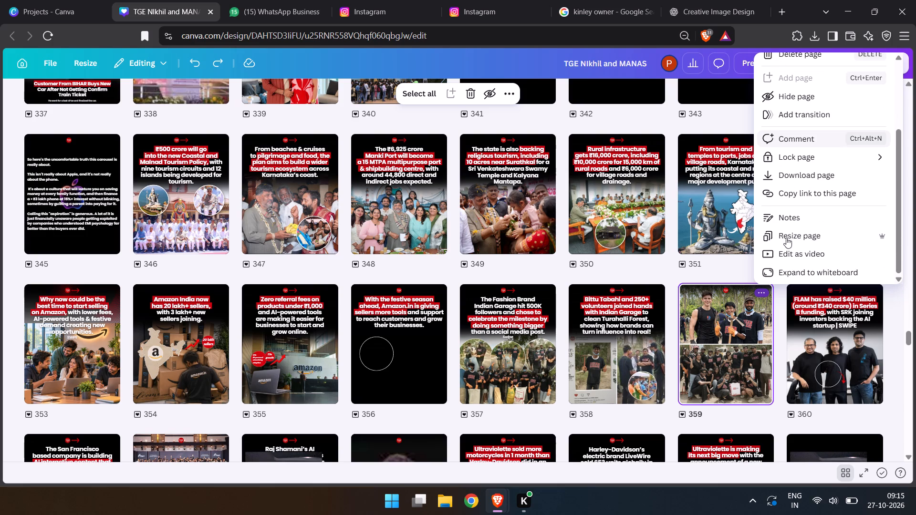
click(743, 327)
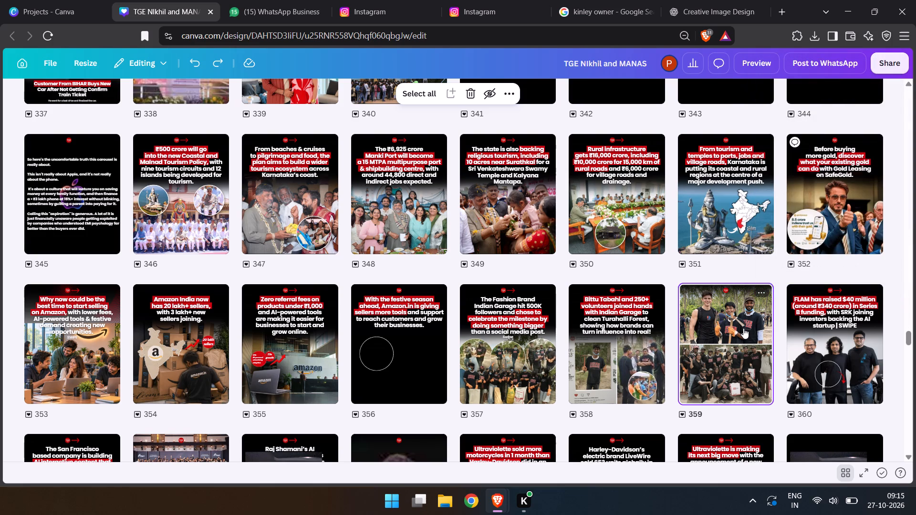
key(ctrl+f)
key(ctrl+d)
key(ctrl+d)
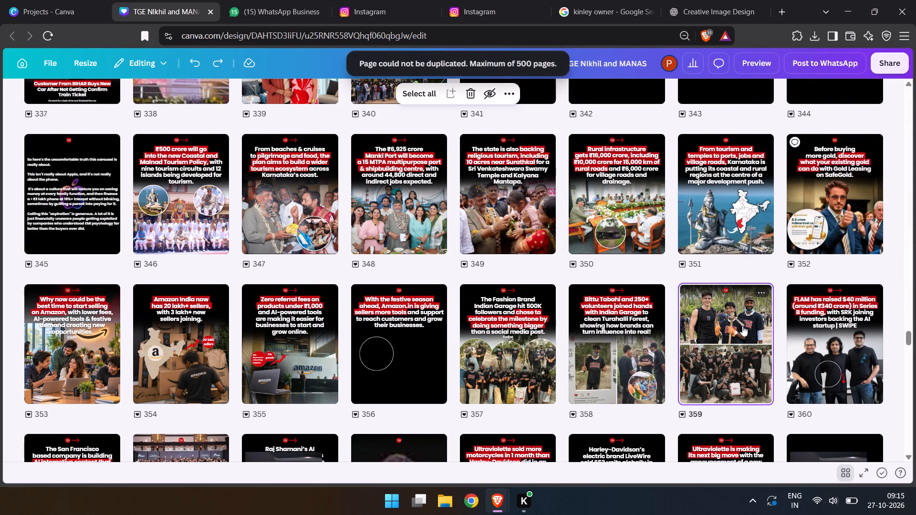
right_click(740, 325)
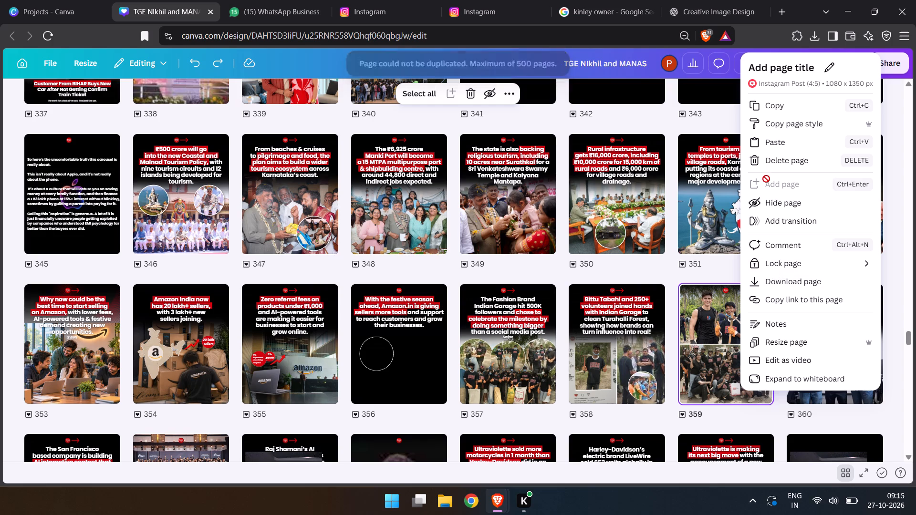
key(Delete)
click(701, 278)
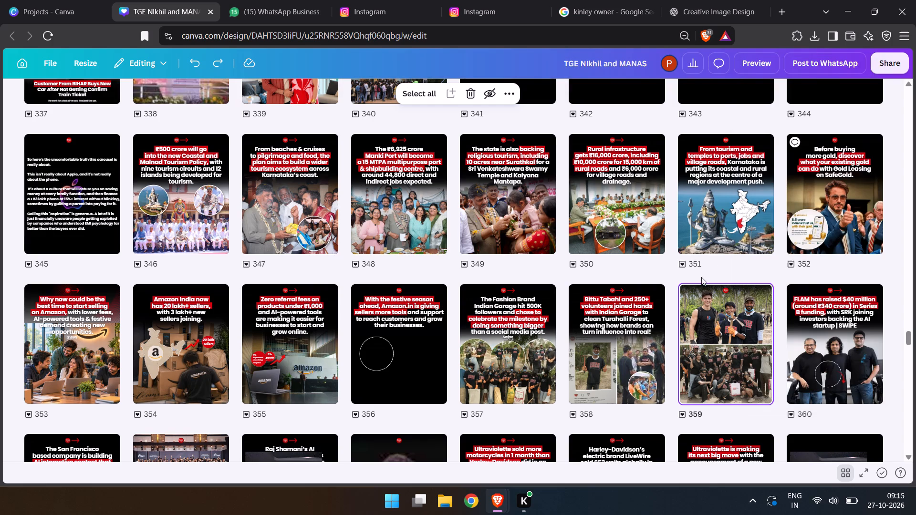
Delete five consecutive pages starting at page 359, from the group-photo page through the Raj Shamani AI page.
click(708, 306)
key(Delete)
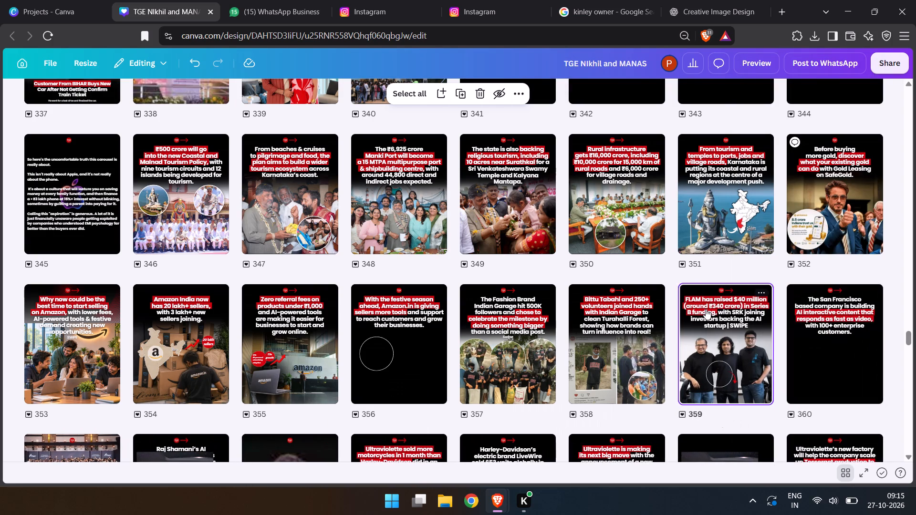
click(711, 310)
key(Delete)
key(Delete)
click(722, 319)
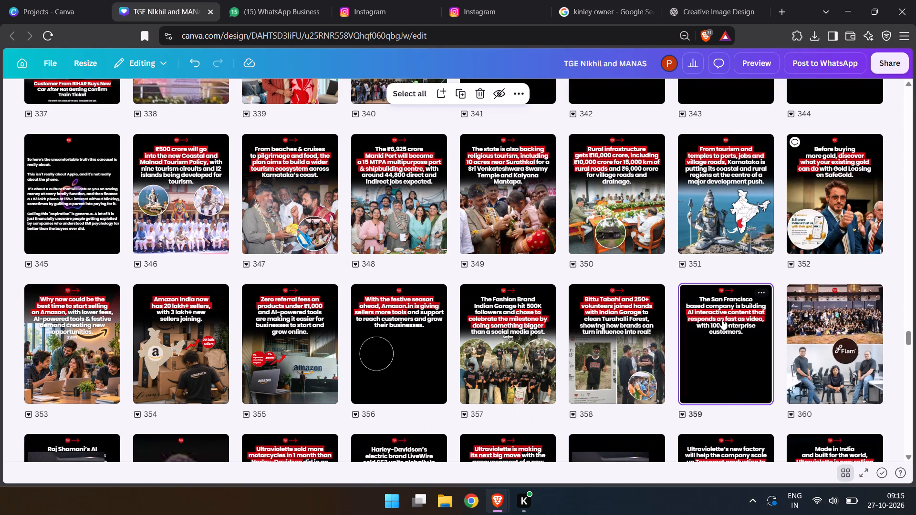
click(722, 319)
key(Delete)
click(724, 320)
key(Delete)
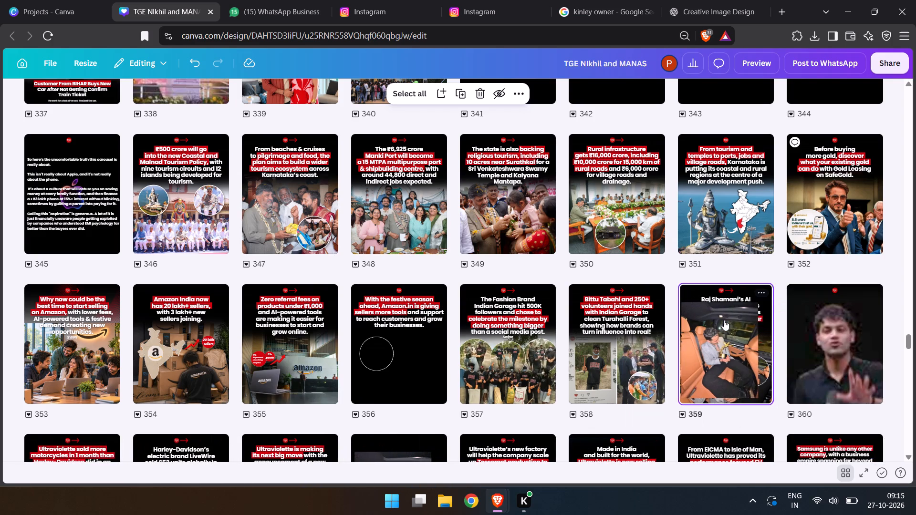
Leave the page grid, dismiss the battery notification and jump to page 1 of the design.
scroll(865, 385, up, 5)
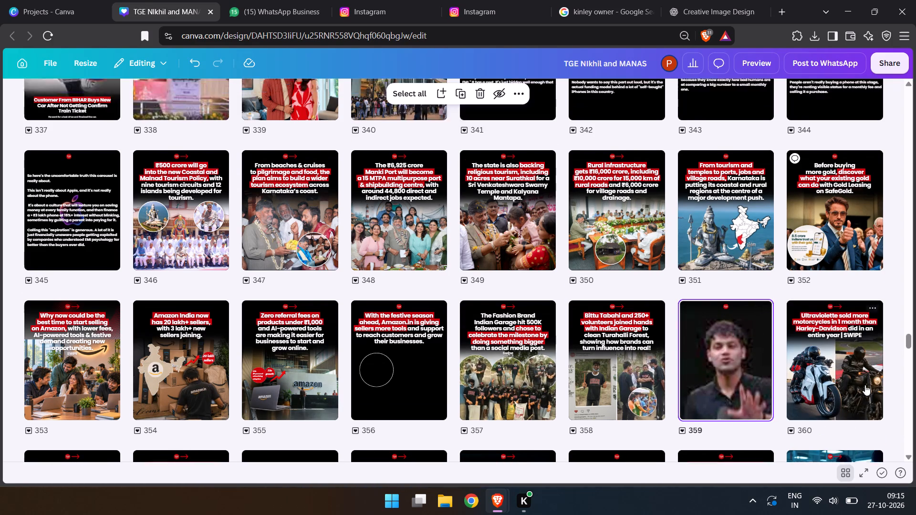
scroll(865, 385, up, 20)
scroll(865, 385, up, 20)
scroll(865, 385, up, 20)
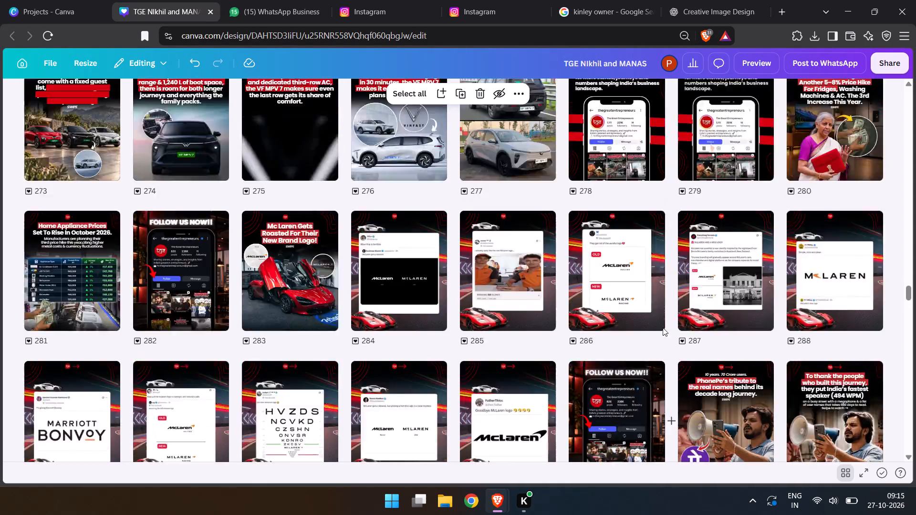
scroll(663, 328, up, 20)
scroll(663, 328, up, 12)
scroll(809, 348, up, 11)
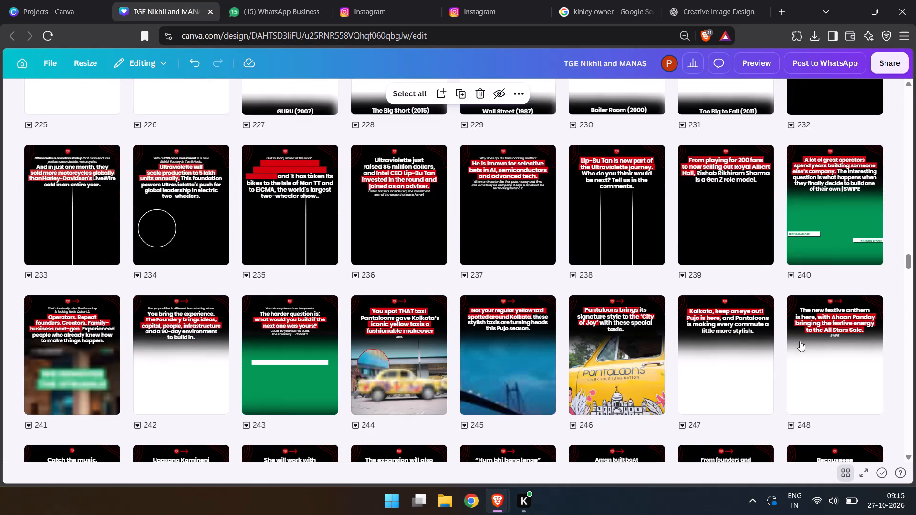
scroll(800, 341, up, 20)
scroll(800, 341, up, 6)
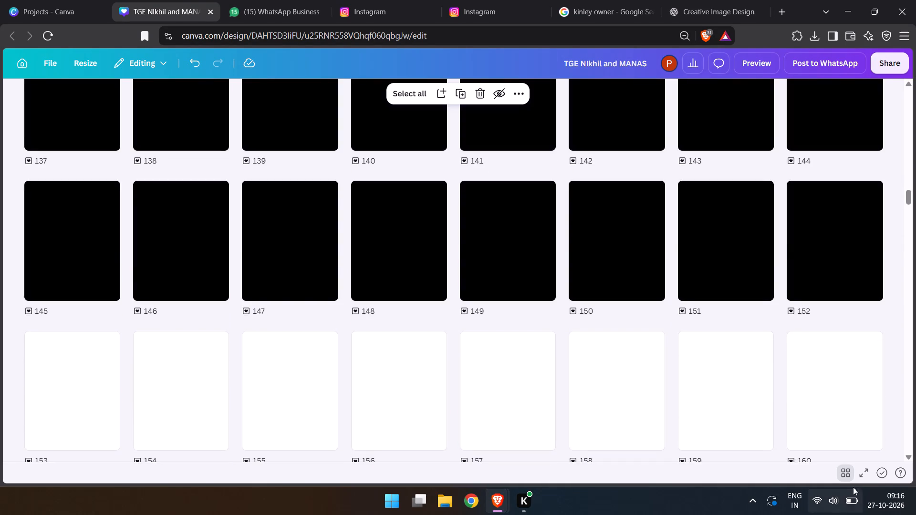
click(845, 477)
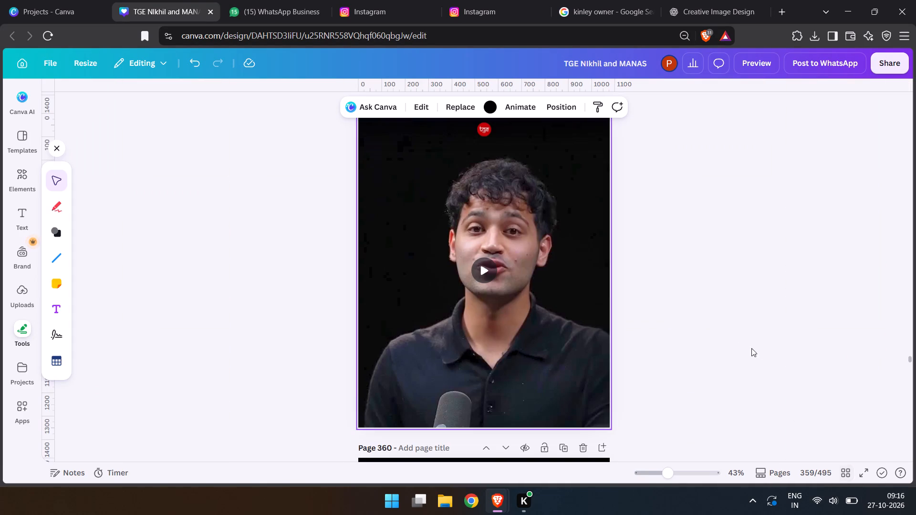
scroll(715, 335, down, 6)
scroll(715, 336, up, 17)
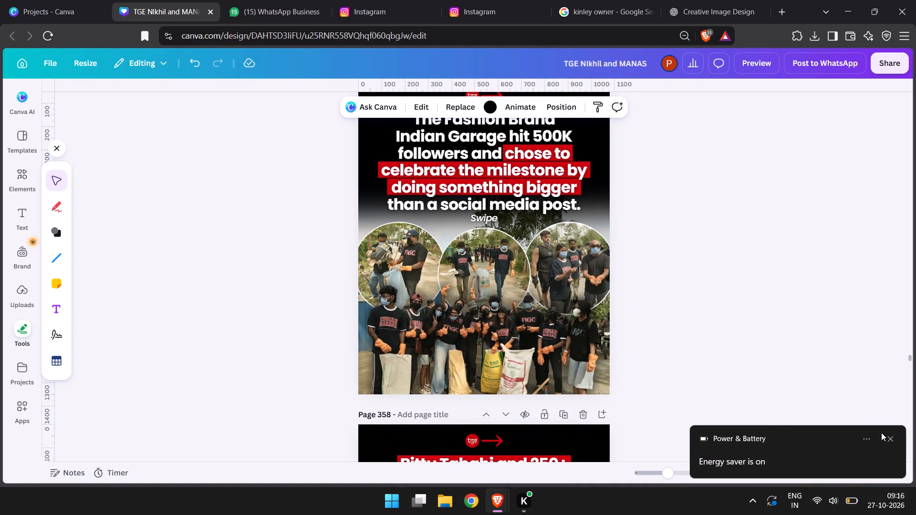
click(883, 433)
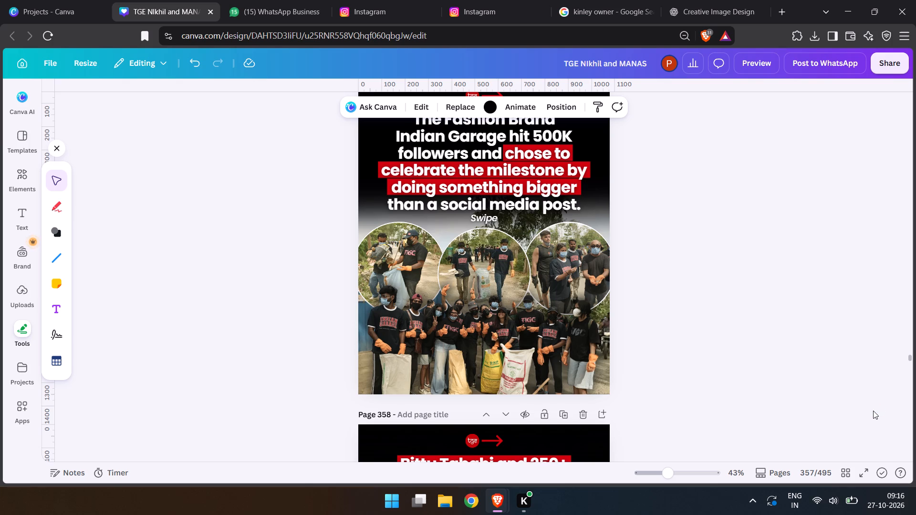
double_click(806, 474)
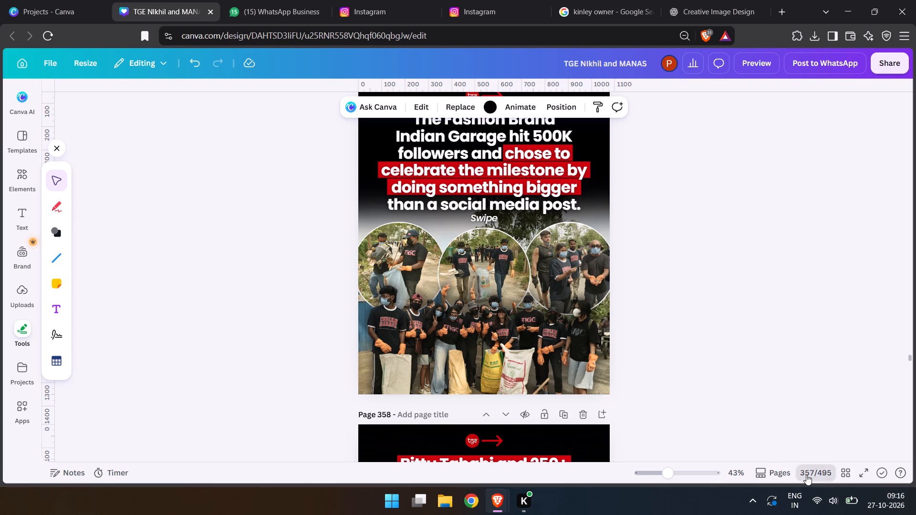
double_click(804, 472)
click(804, 472)
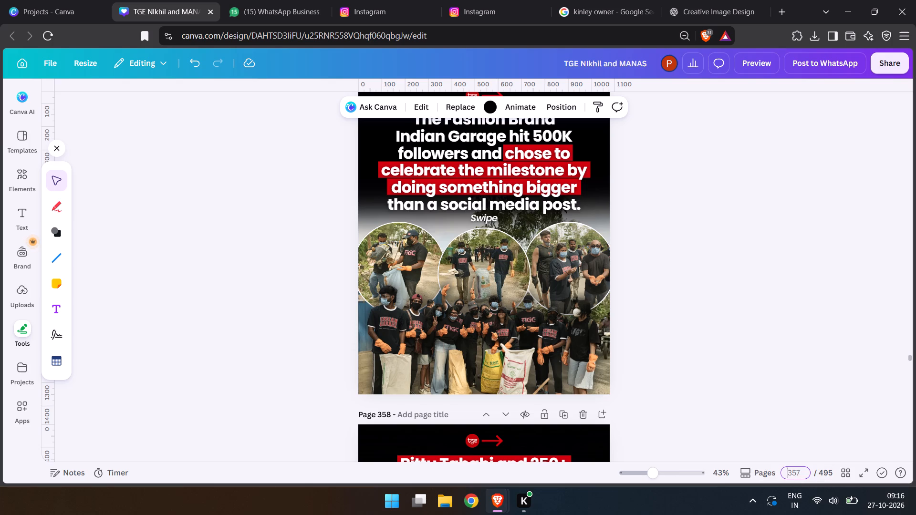
key(1)
key(Return)
Duplicate the bottled water post on page 4 and delete the bottle image from the copy on page 5.
scroll(746, 408, up, 6)
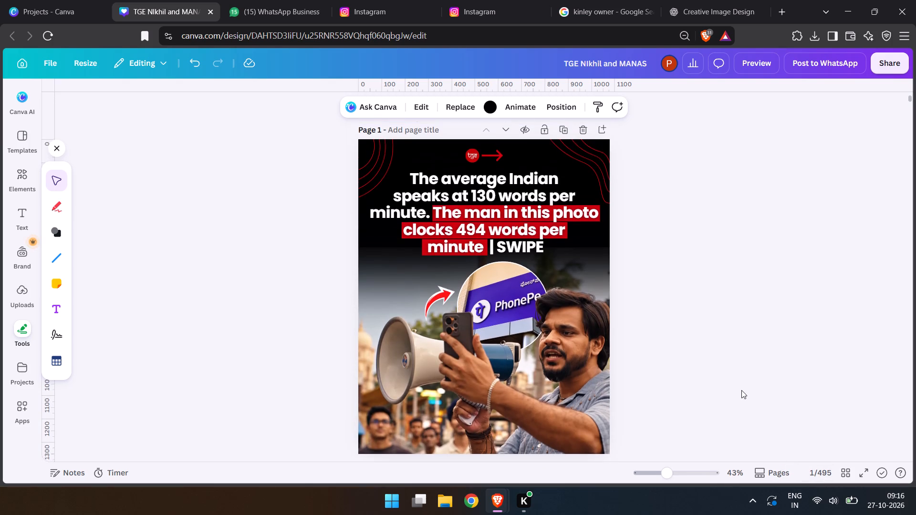
scroll(741, 390, up, 5)
scroll(735, 251, down, 6)
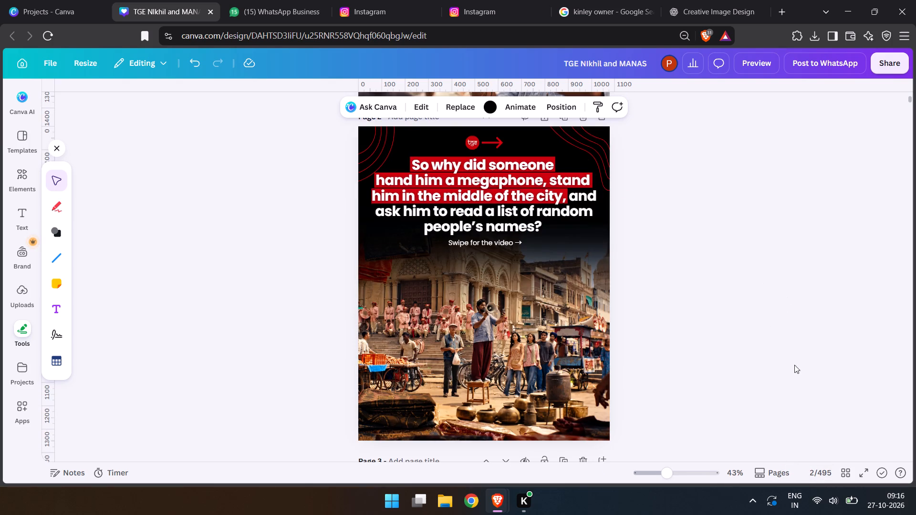
scroll(708, 270, up, 8)
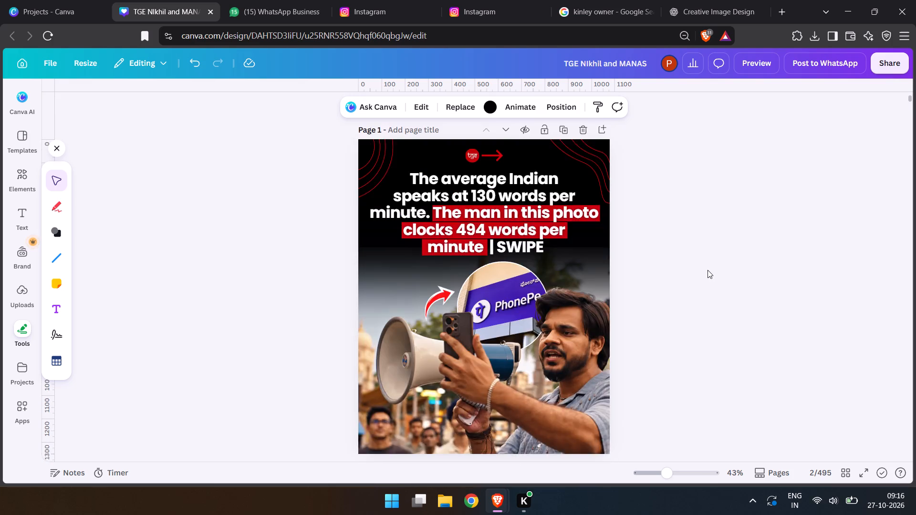
scroll(708, 270, down, 16)
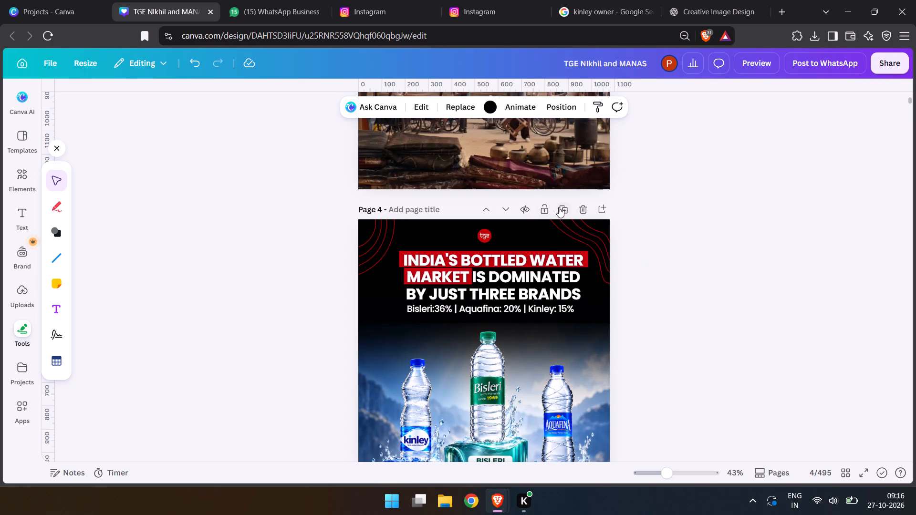
click(560, 207)
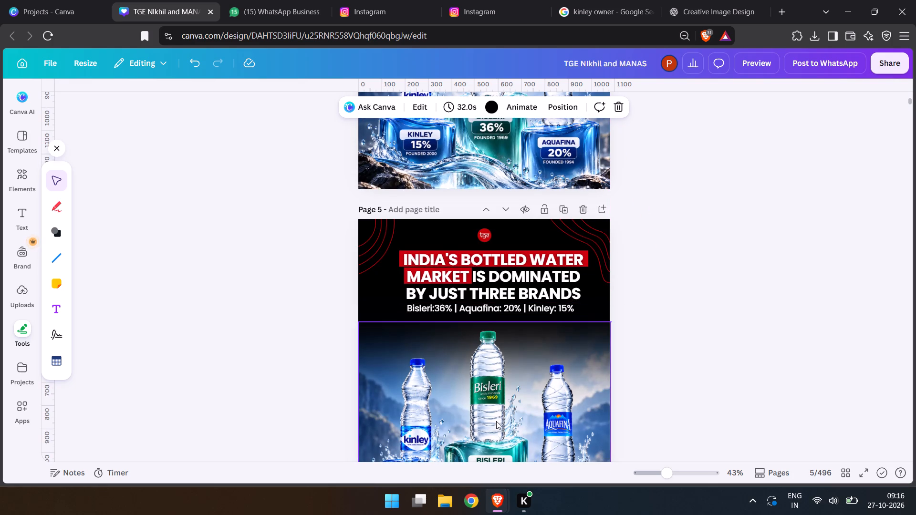
click(486, 441)
key(Delete)
click(487, 442)
key(Delete)
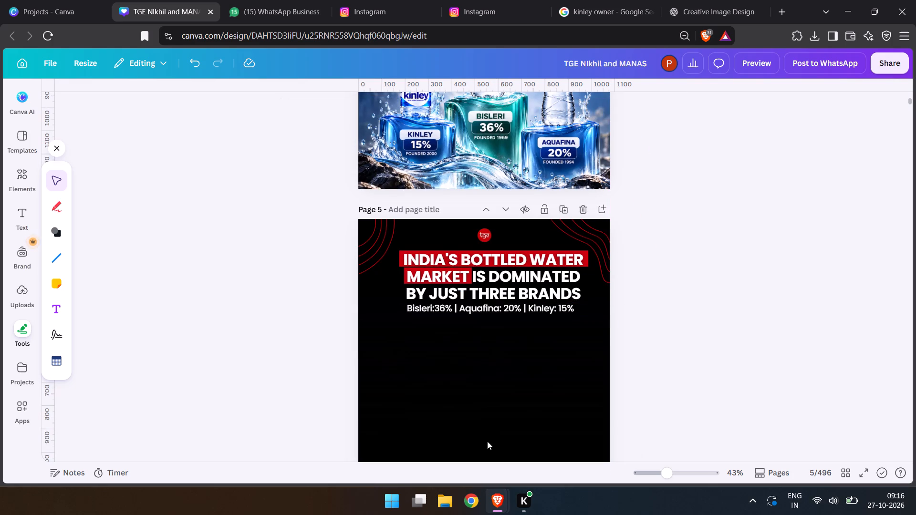
Paste the copied "TCS SPENDS ₹1.5 LAKH CRORE ON EMPLOYEES" reference image onto page 5, in the empty area below the heading.
key(ctrl+v)
drag(481, 369, 478, 401)
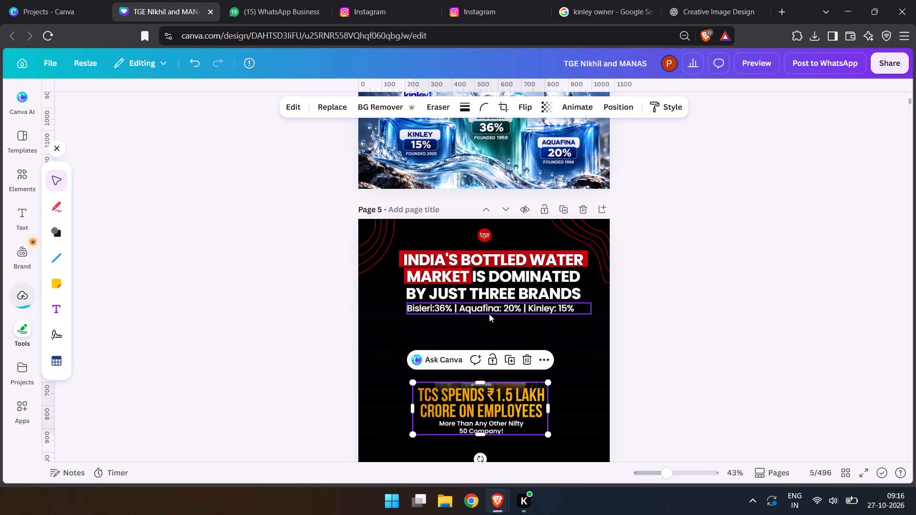
Delete the Bisleri, Aquafina and Kinley percentage line below page 5's heading.
click(489, 309)
key(Delete)
Replace page 5's bottled water heading text with "TCS SPRNDS" followed by a space.
double_click(488, 264)
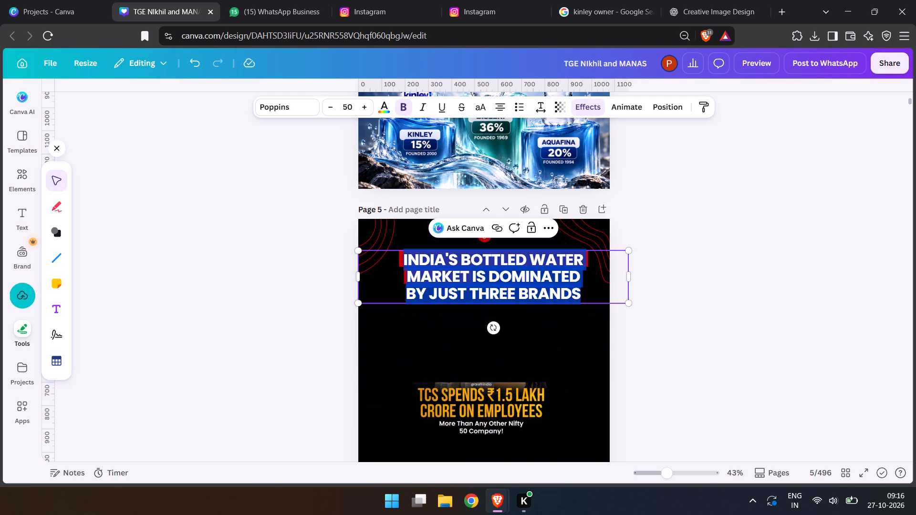
key(t)
text(C)
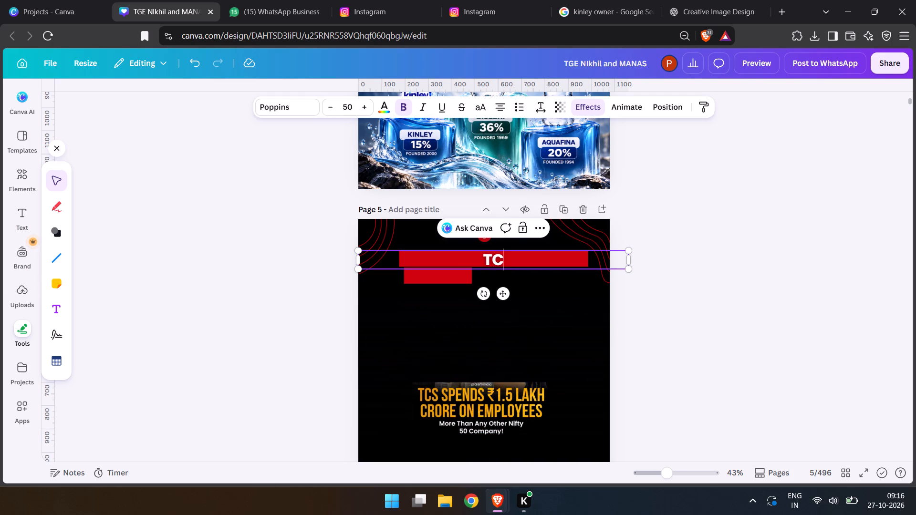
key(space)
key(BackSpace)
text(S SPRNDS)
key(space)
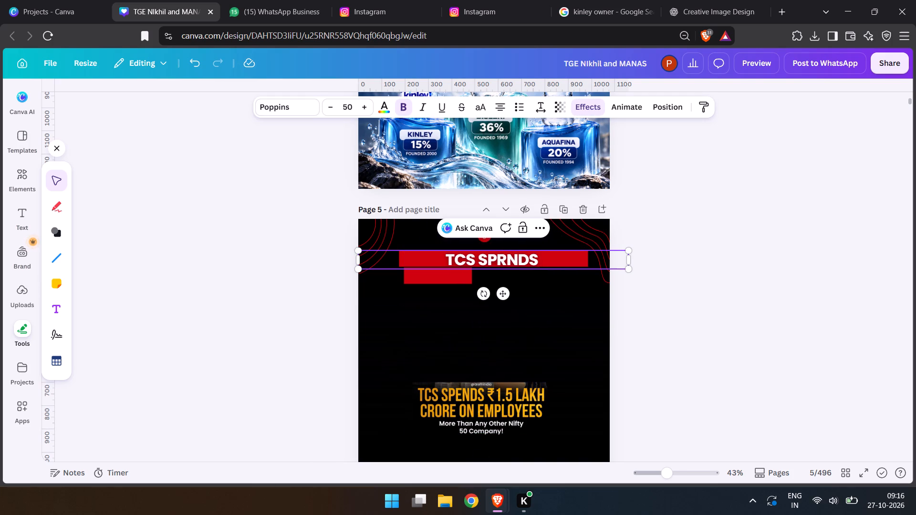
Copy the ₹ sign before 247 in the Tesla India heading on page 6.
scroll(513, 236, down, 8)
scroll(547, 162, up, 3)
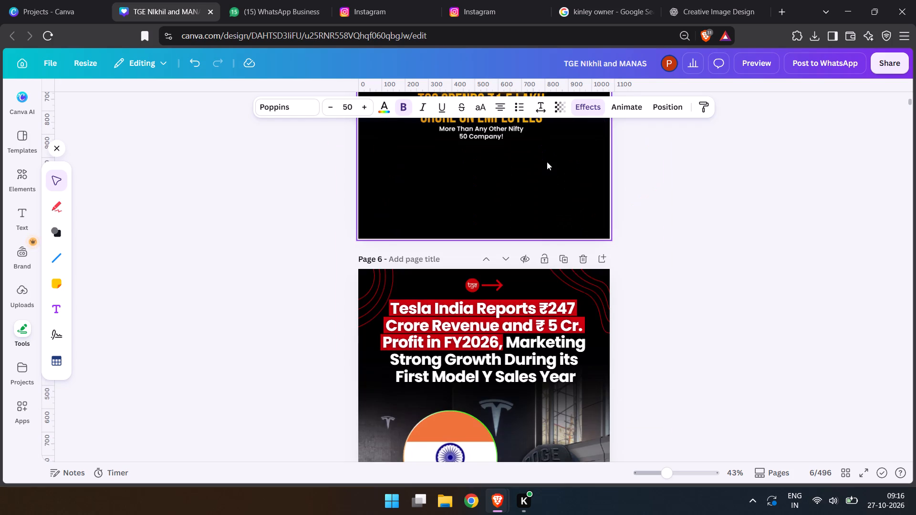
scroll(542, 165, down, 1)
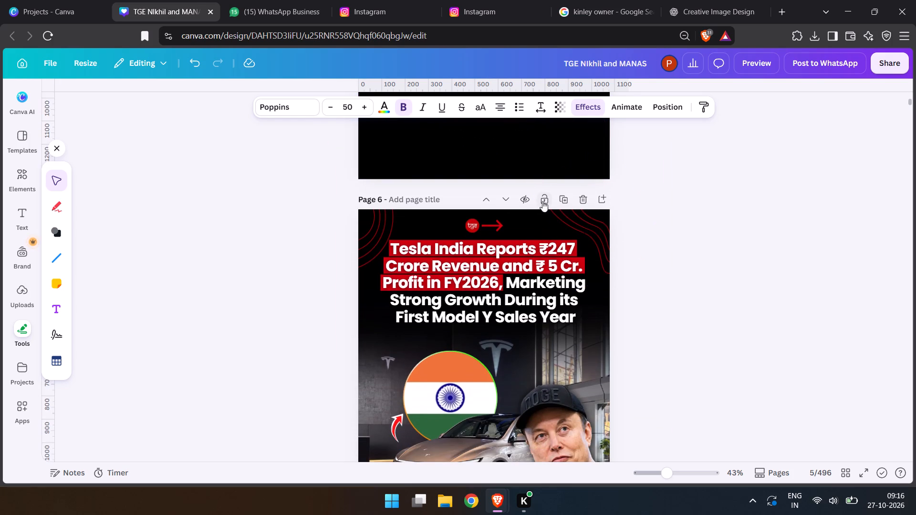
double_click(547, 239)
double_click(547, 247)
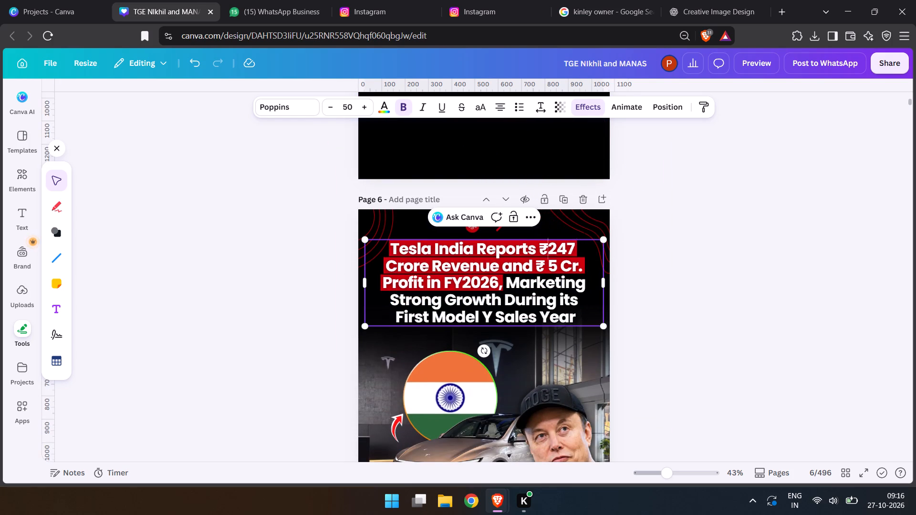
click(544, 246)
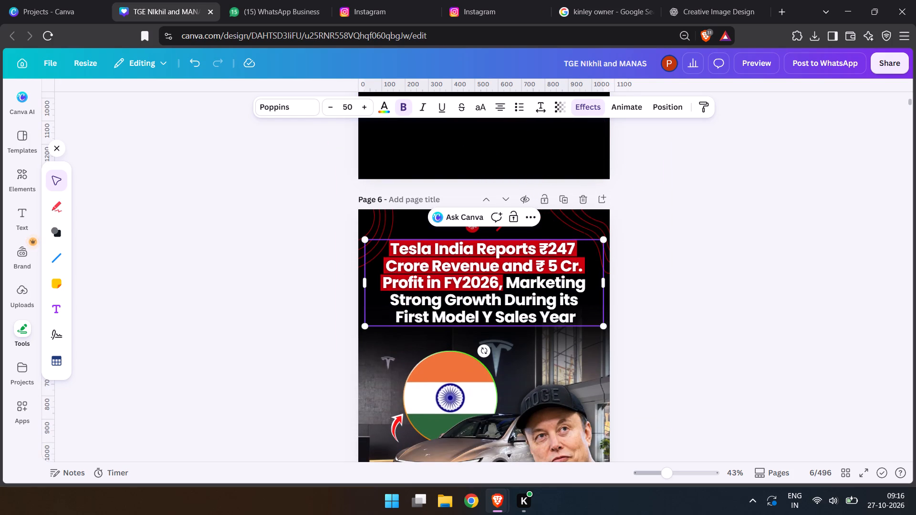
click(545, 246)
key(ctrl+c)
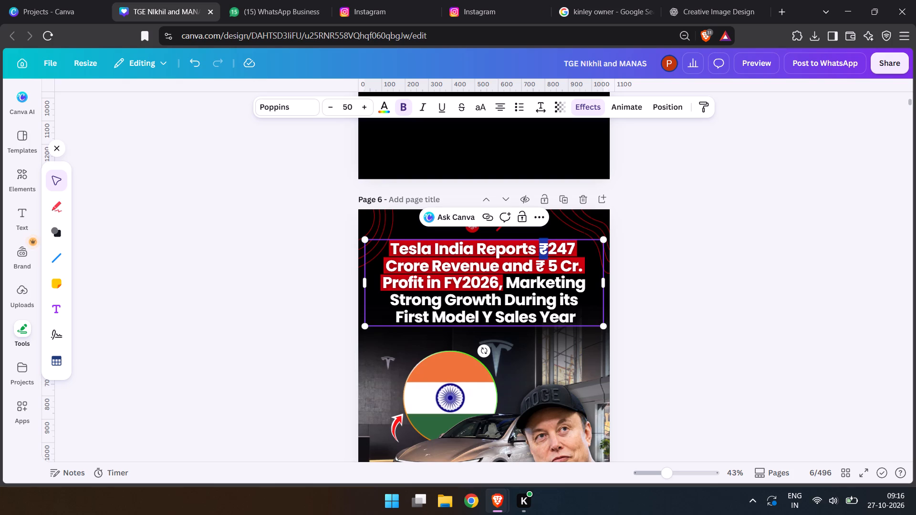
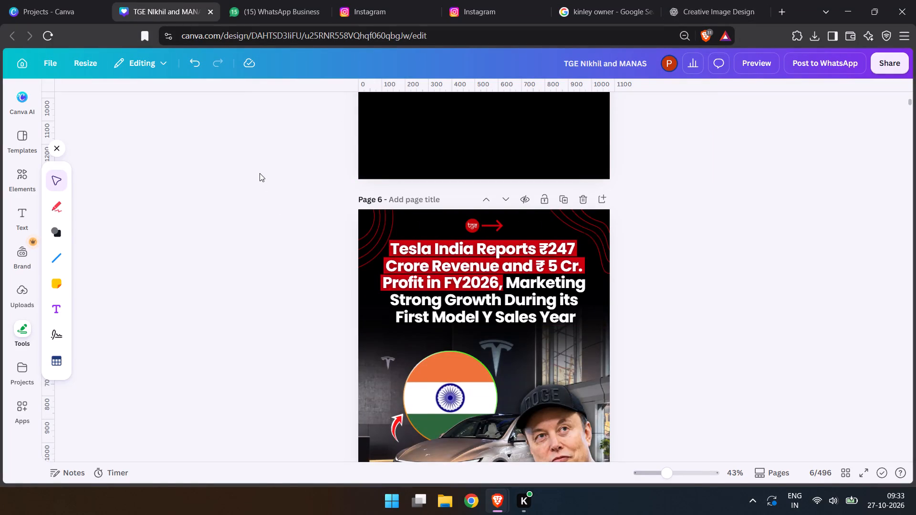
Correct SPRNDS to SPENDS in page 5's heading.
scroll(268, 154, up, 7)
scroll(270, 153, down, 4)
scroll(270, 153, up, 1)
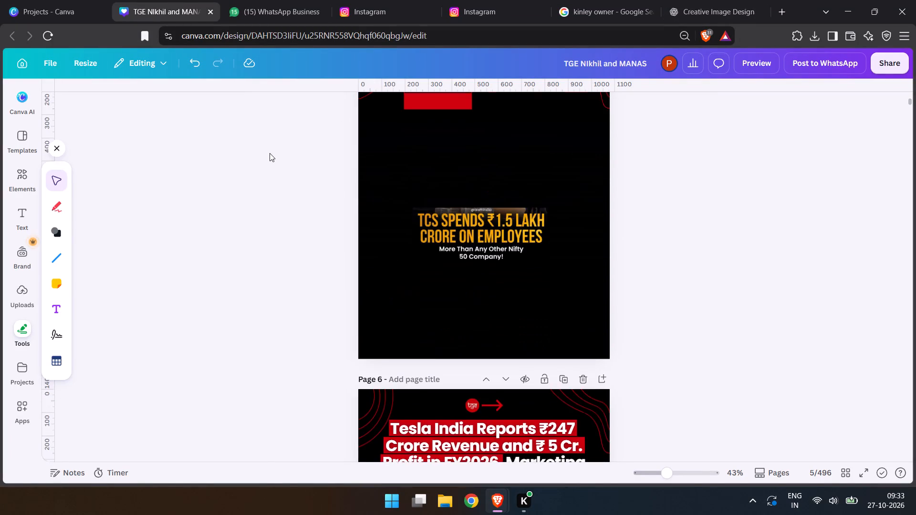
scroll(272, 153, up, 1)
double_click(509, 203)
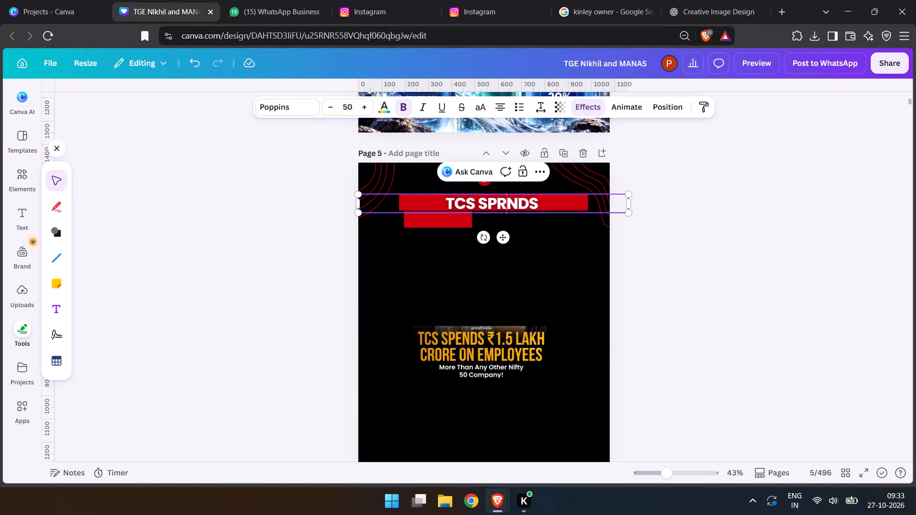
key(BackSpace)
key(e)
Continue page 5's heading after TCS SPENDS with the copied ₹ sign and "1.5 LAKH CRORE ON EMPLOYEES".
click(562, 202)
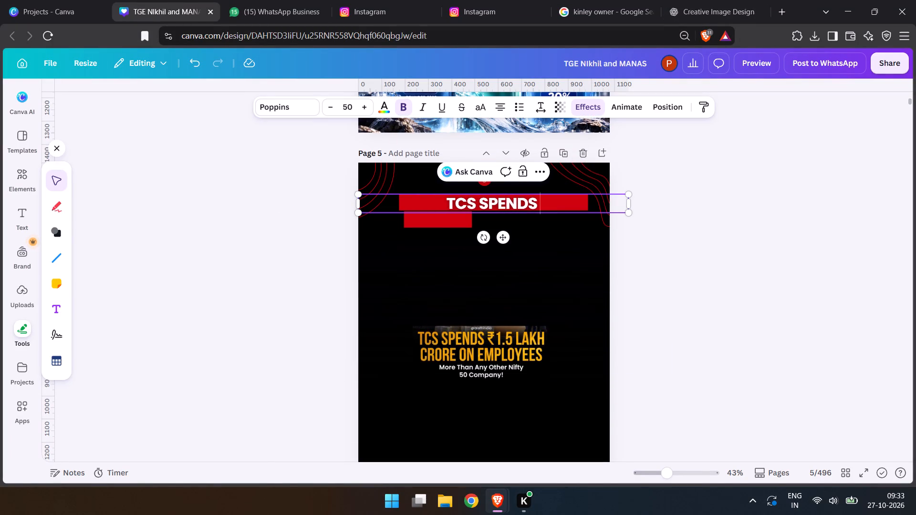
key(ctrl+v)
text(1.5)
key(space)
text(LAKH CRORE ON EMPLO)
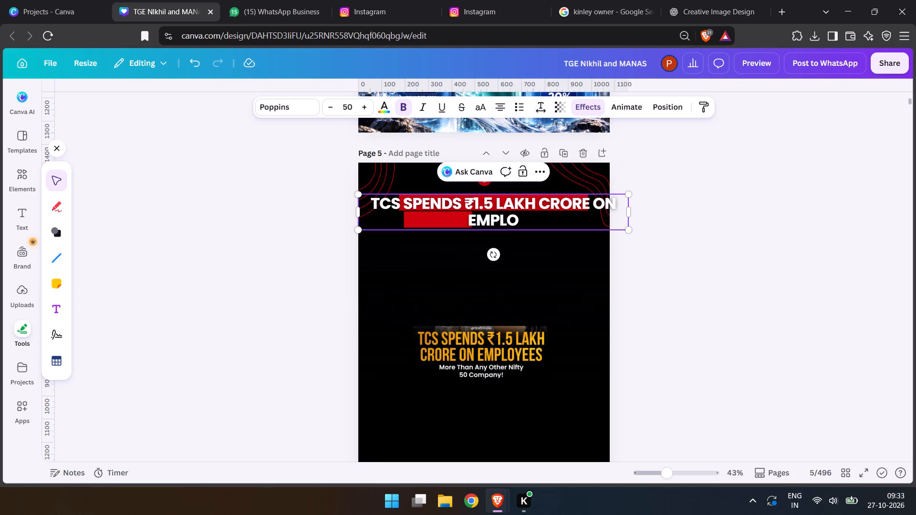
text(YEES)
key(space)
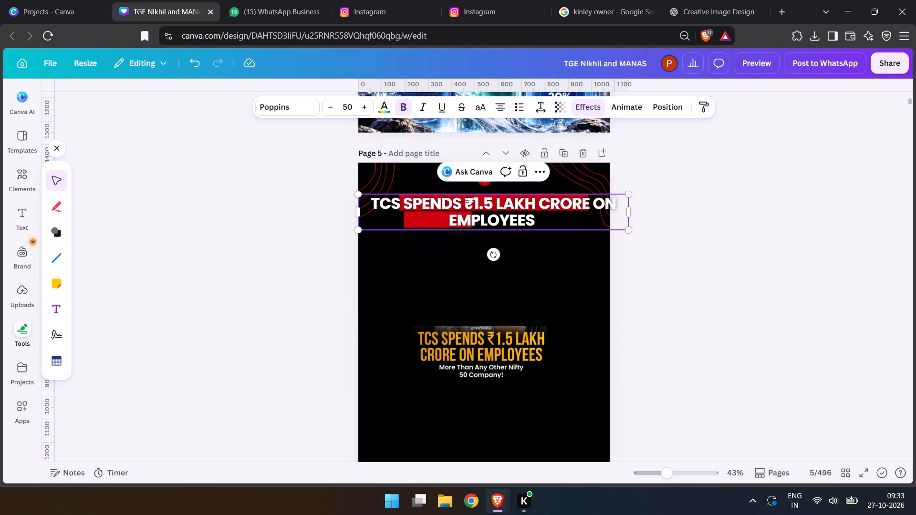
Extend page 5's heading directly after EMPLOYEES with ", MORE THAN ANY OTHER NIFTY 50 COMPANY!".
key(BackSpace)
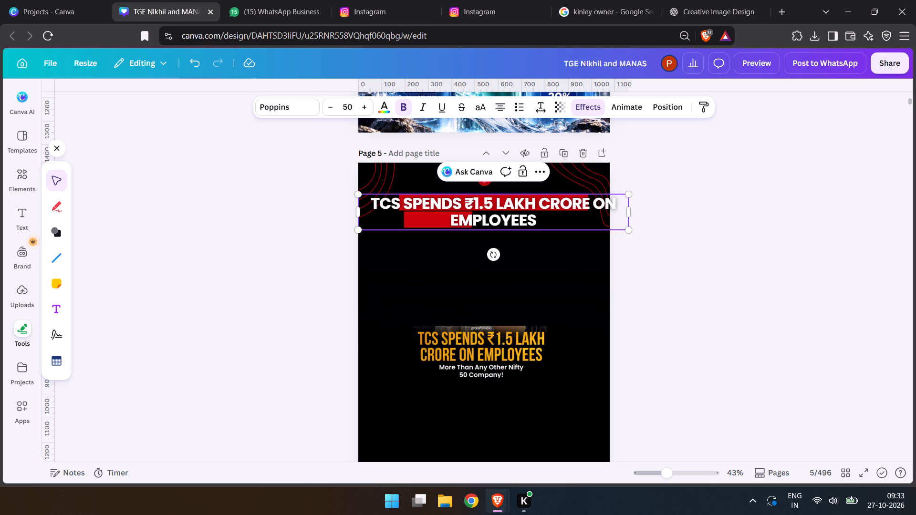
text(,)
key(space)
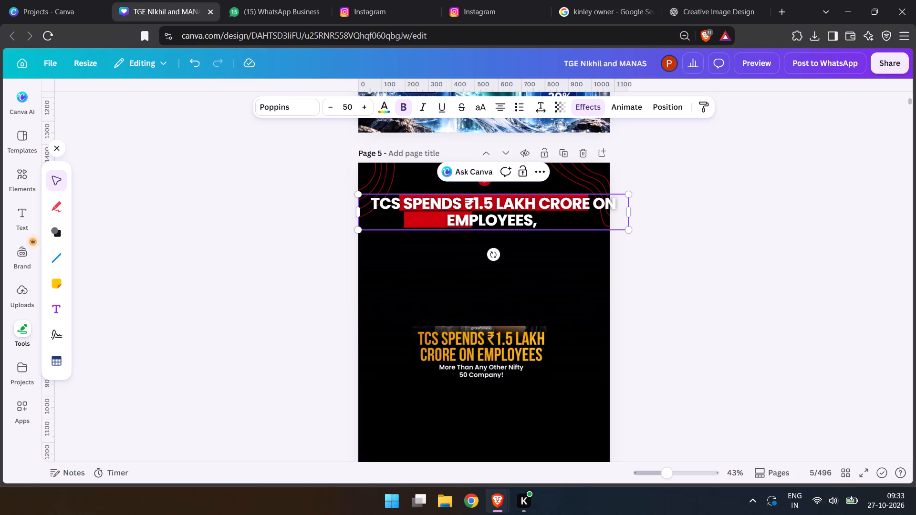
text(MP)
key(BackSpace)
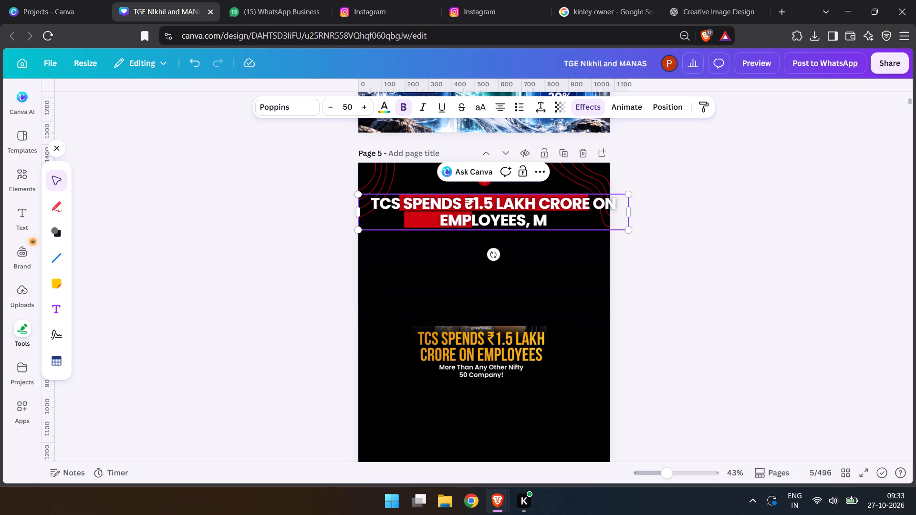
text(ORE THAN AN)
text(Y O)
text(THER NO)
key(BackSpace)
text(IFTY 5)
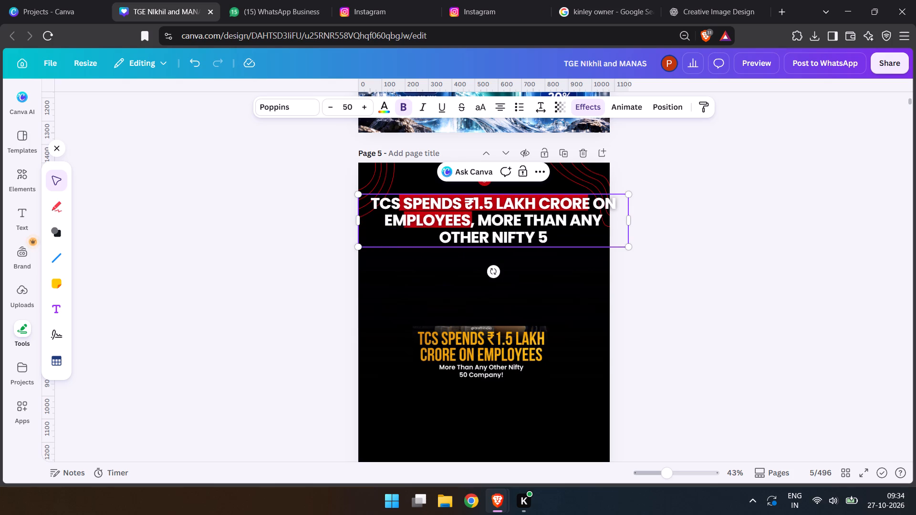
key(0)
key(space)
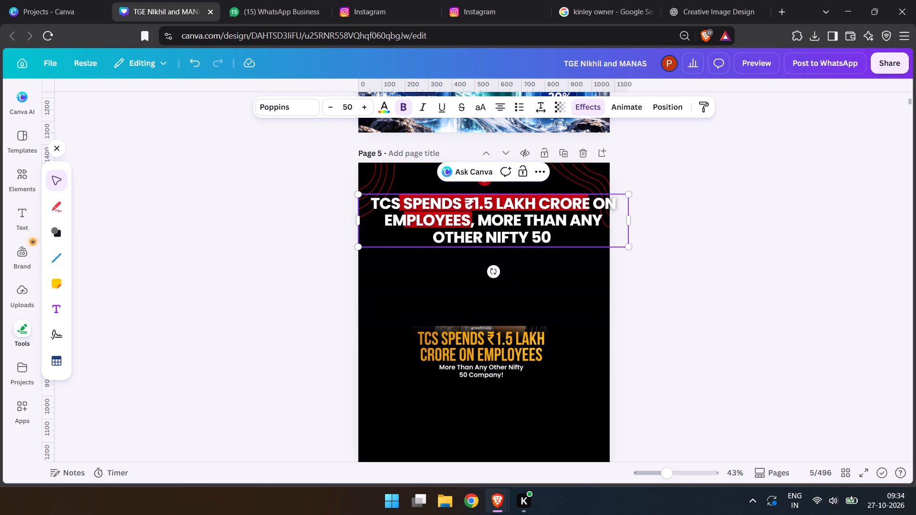
text(COMPAN)
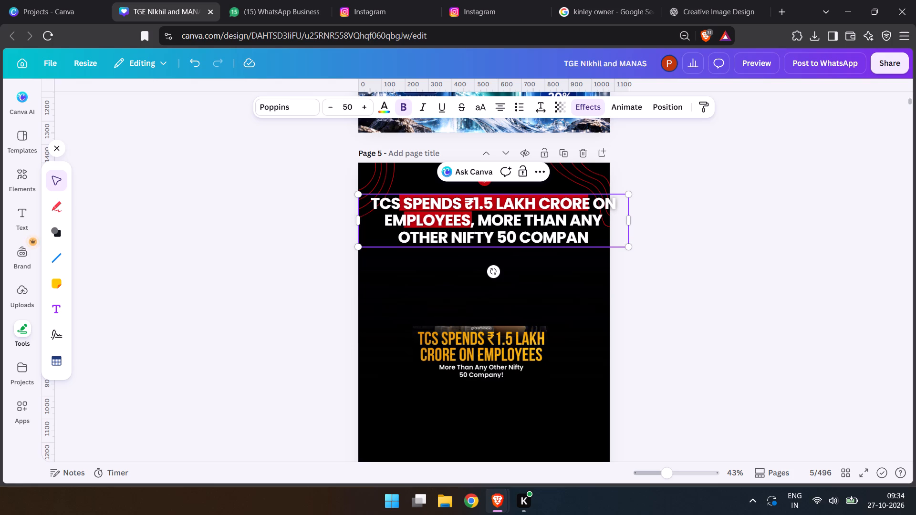
key(y)
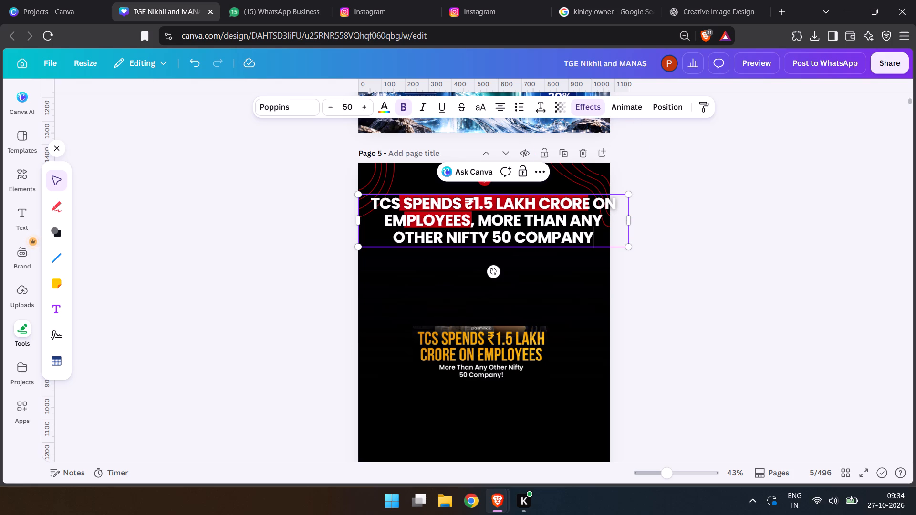
key(shift+exclam)
Insert a line break after LAKH in page 5's heading.
click(536, 200)
key(Return)
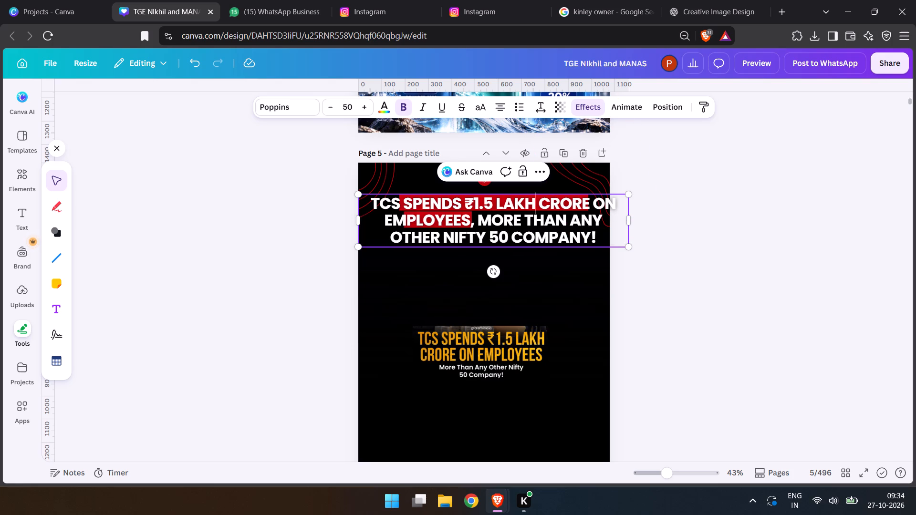
Abbreviate CRORE to "Cr." in page 5's heading.
click(415, 222)
key(BackSpace)
key(BackSpace)
key(BackSpace)
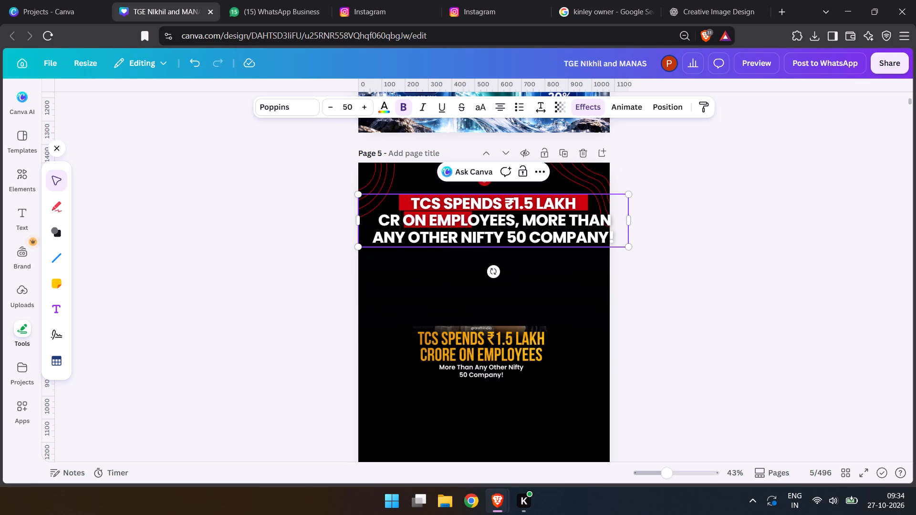
key(BackSpace)
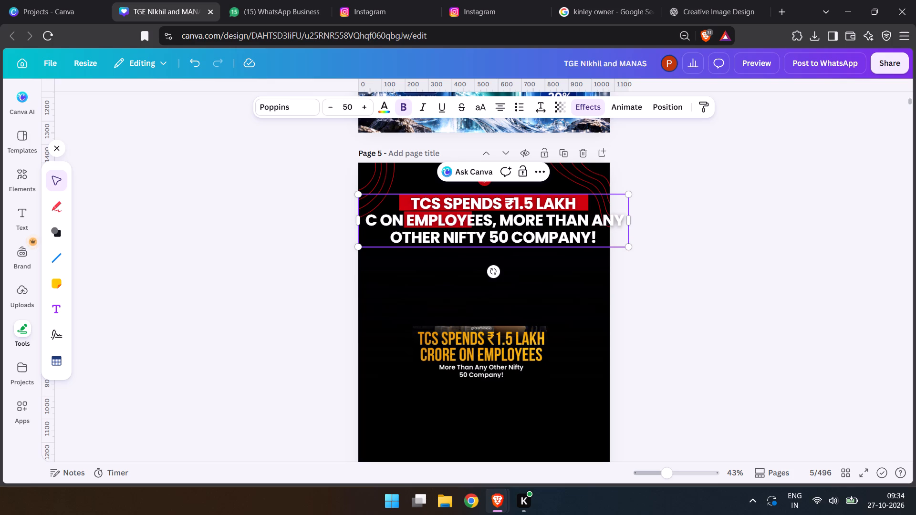
key(r)
key(period)
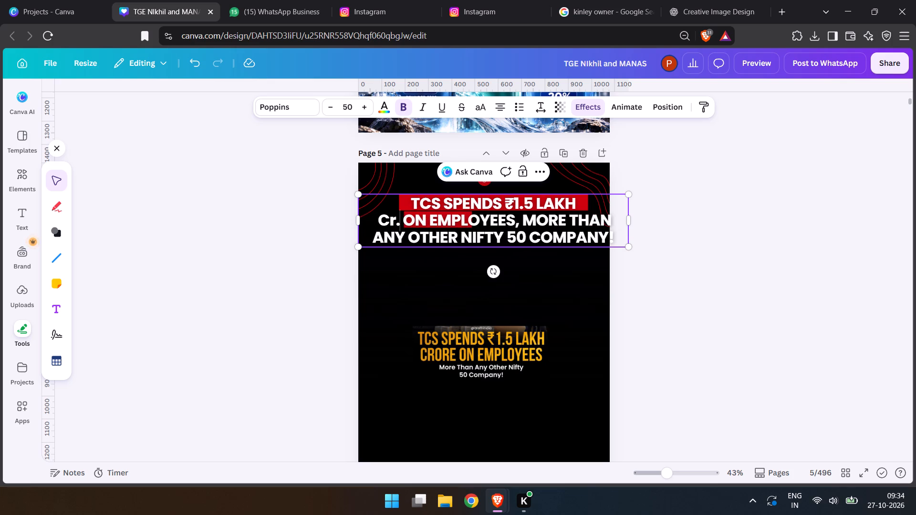
Insert line breaks after MORE and after NIFTY in page 5's heading.
click(572, 218)
key(Return)
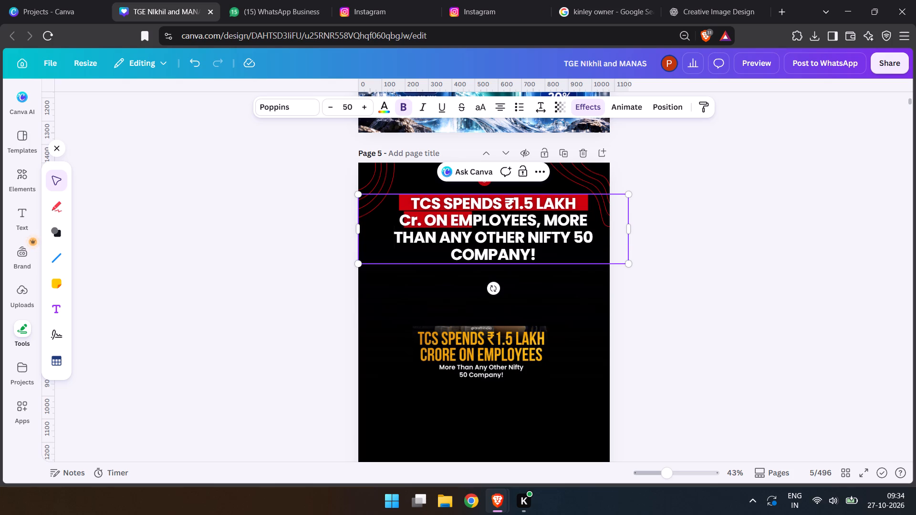
click(576, 232)
key(Return)
click(214, 181)
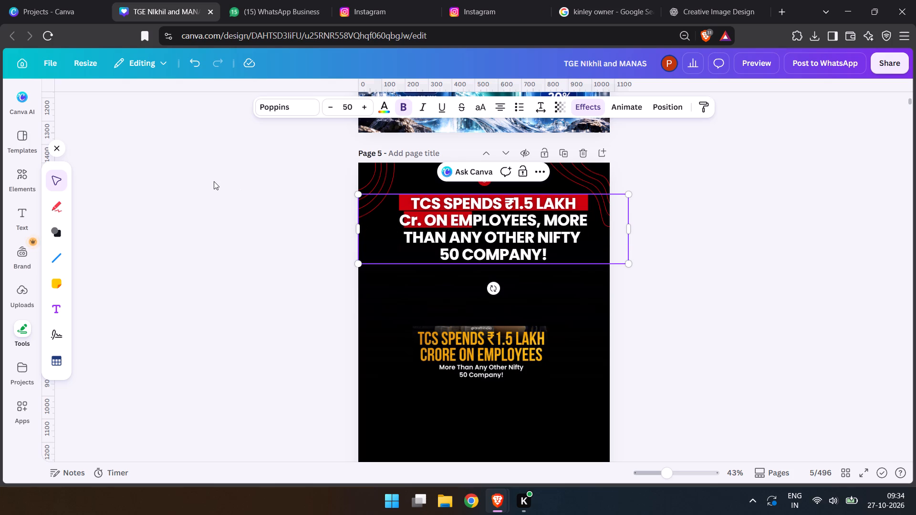
Narrow page 5's heading text box to fit its four lines and centre it horizontally below the tge logo.
click(511, 224)
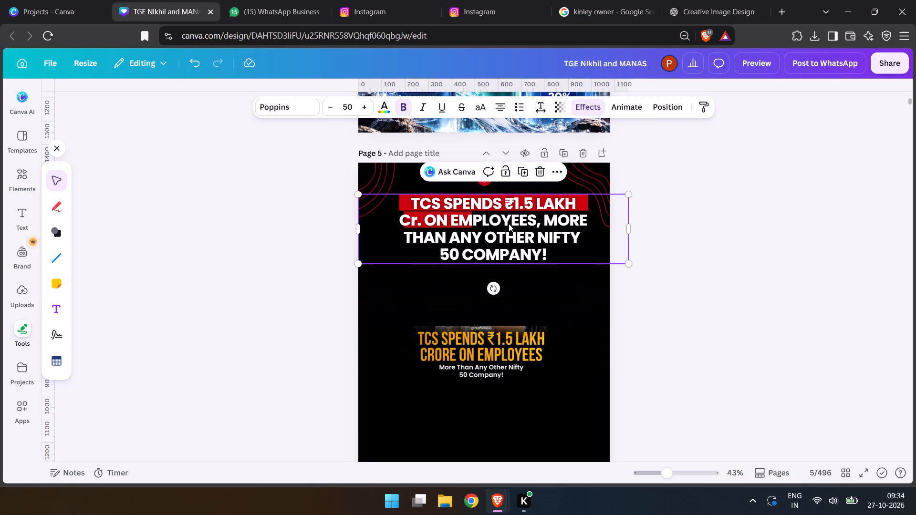
drag(632, 231, 576, 224)
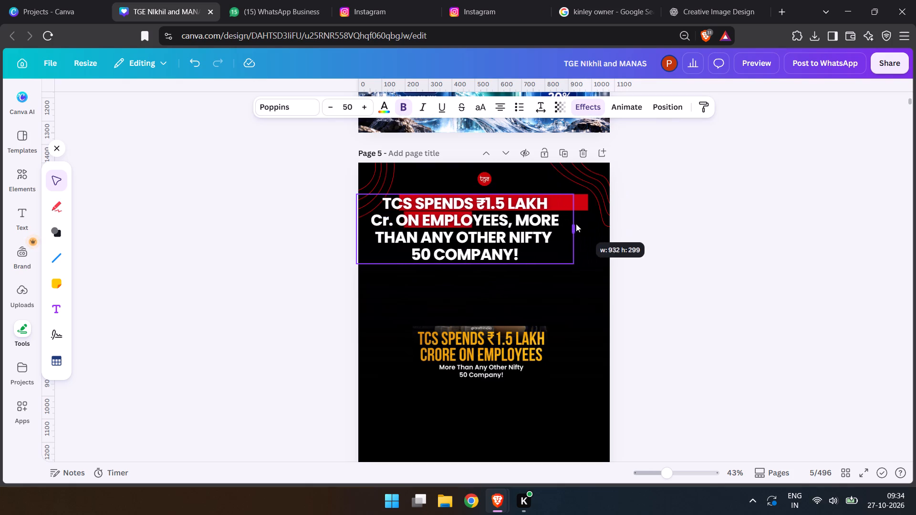
drag(576, 224, 555, 222)
drag(468, 224, 506, 225)
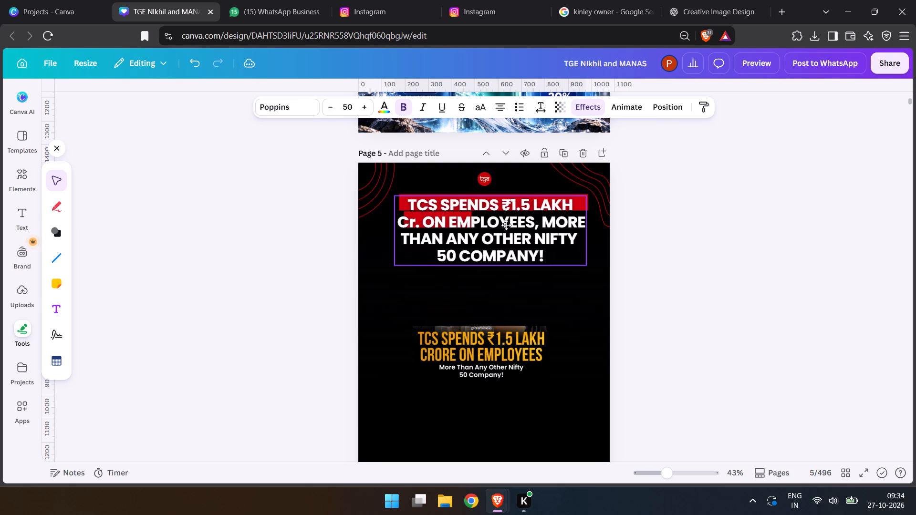
drag(506, 225, 500, 223)
click(212, 190)
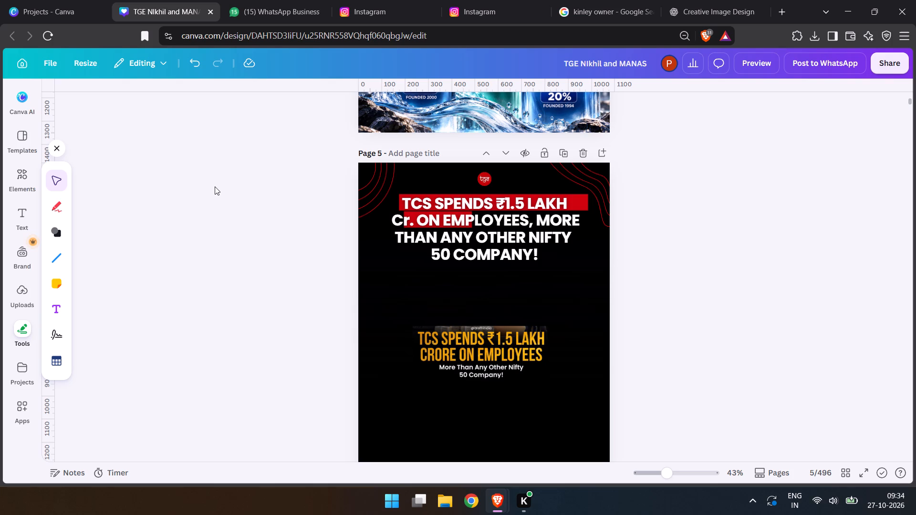
Open page 5's TCS heading text for editing.
double_click(476, 213)
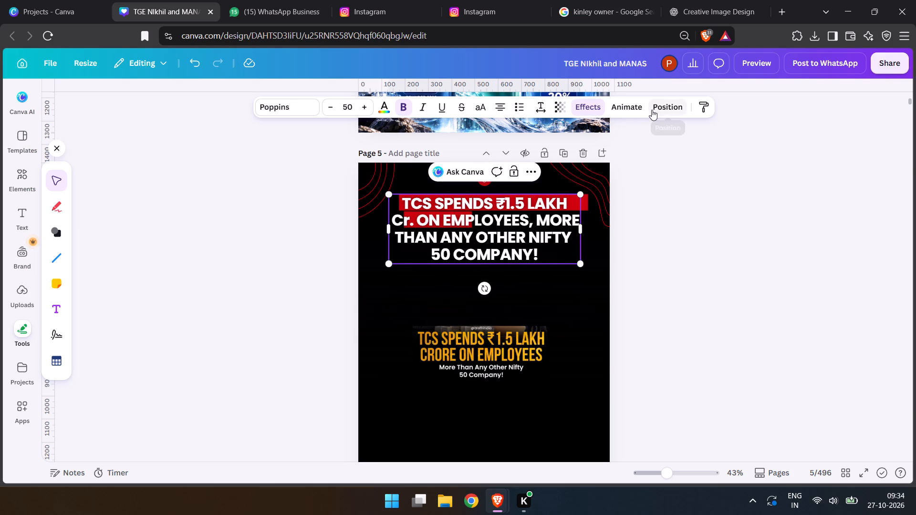
Stretch the lower red highlight bar on page 5 at both ends to sit behind "Cr. ON EMPLOYEES," in the heading.
click(652, 110)
click(145, 244)
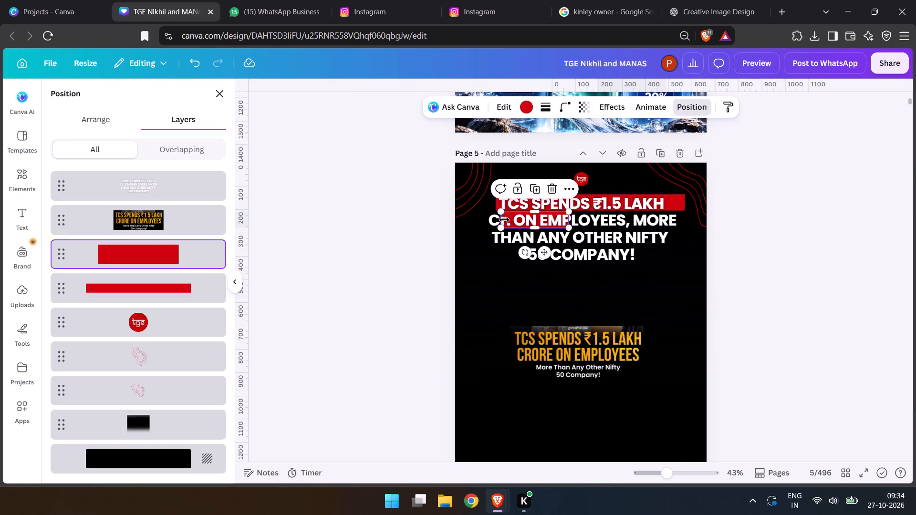
drag(504, 220, 492, 221)
drag(569, 221, 632, 219)
right_drag(626, 219, 632, 219)
double_click(901, 239)
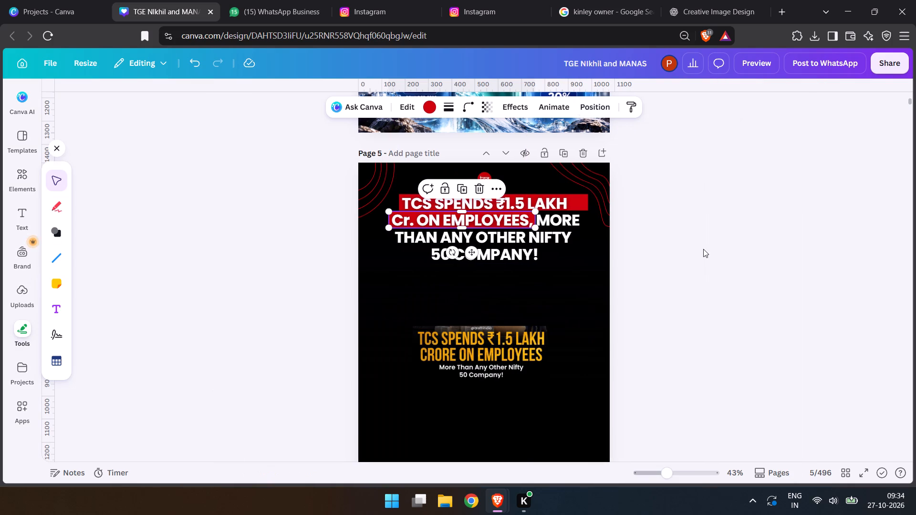
click(703, 249)
Shorten the upper red highlight bar on page 5 so it ends just after "LAKH" in the heading's first line.
click(497, 231)
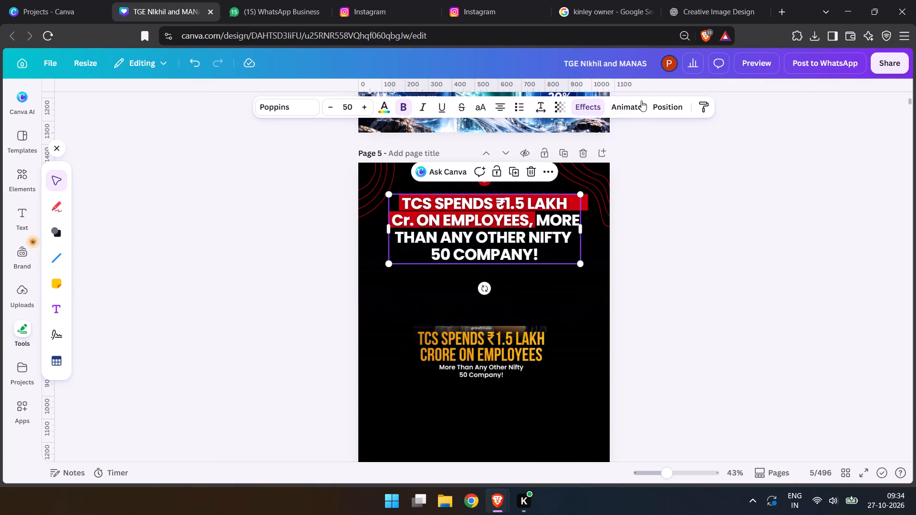
click(666, 104)
click(175, 254)
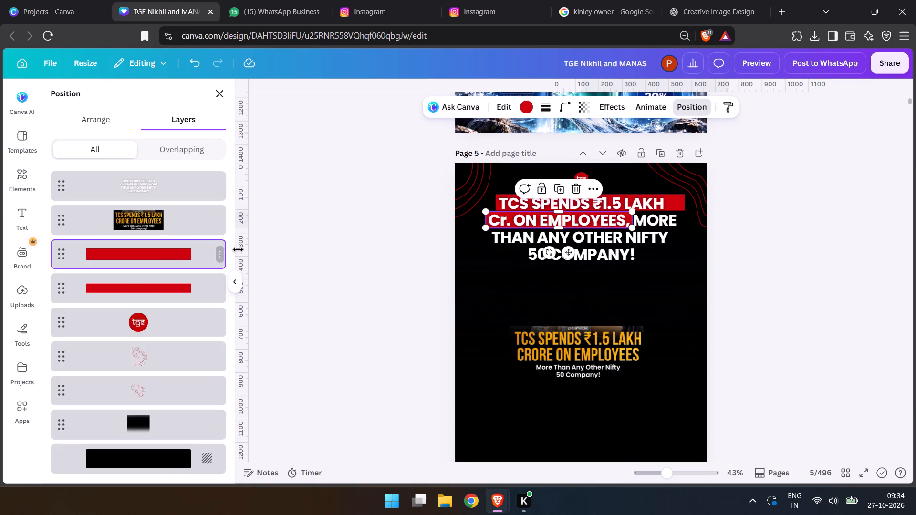
click(128, 287)
drag(684, 201, 683, 201)
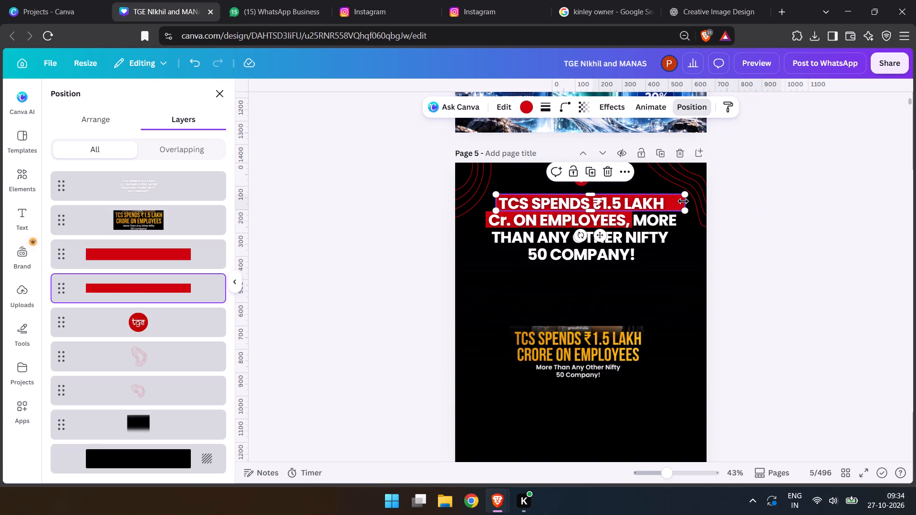
drag(683, 201, 666, 198)
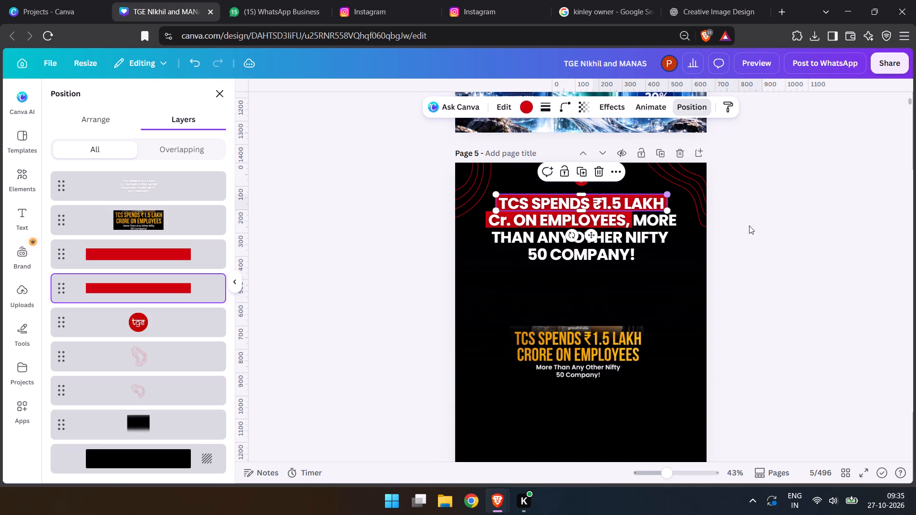
double_click(756, 230)
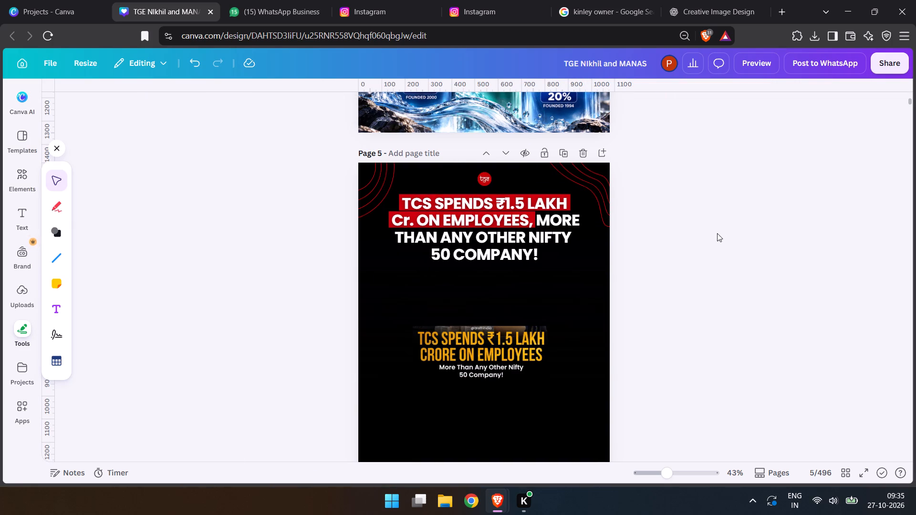
Switch to the aismindia Instagram post on TCS employee spending and view its second and third slides.
click(370, 6)
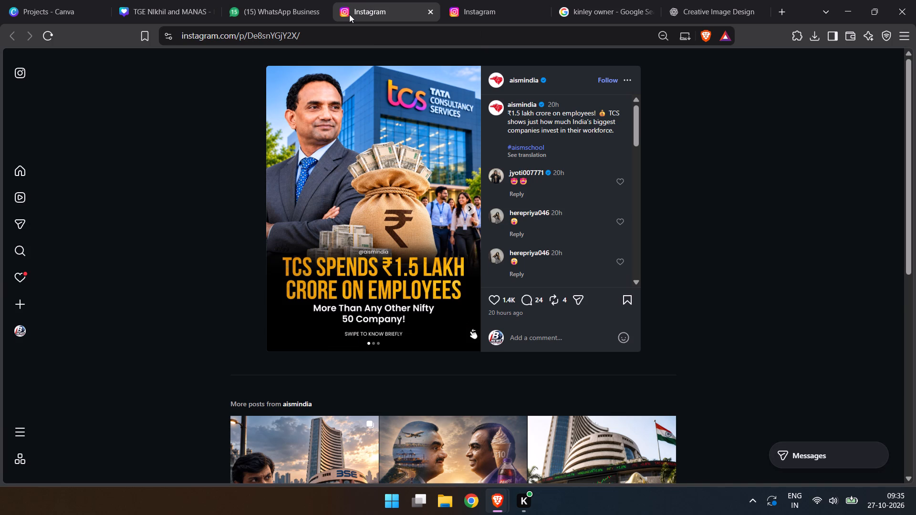
click(468, 208)
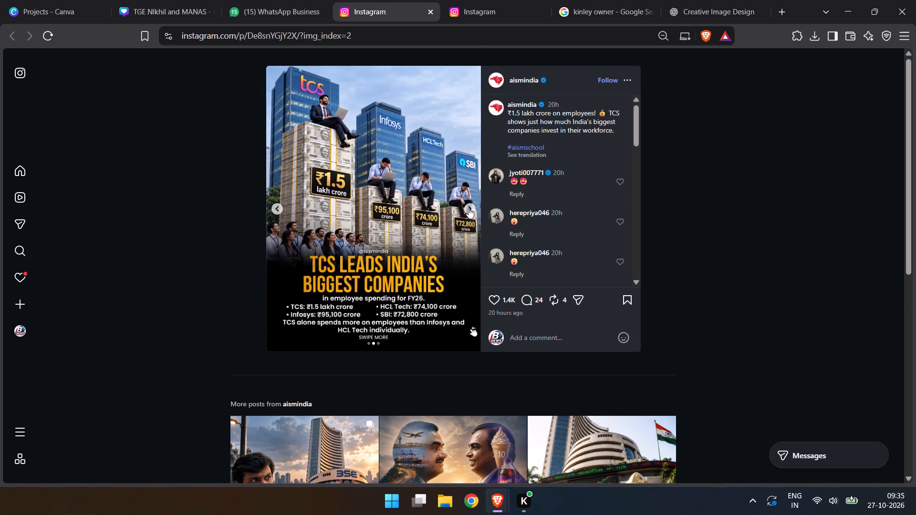
click(468, 208)
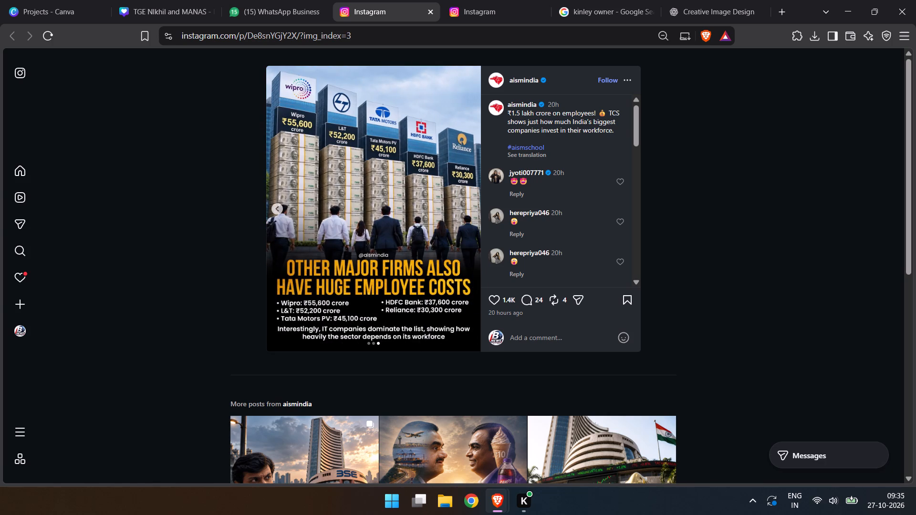